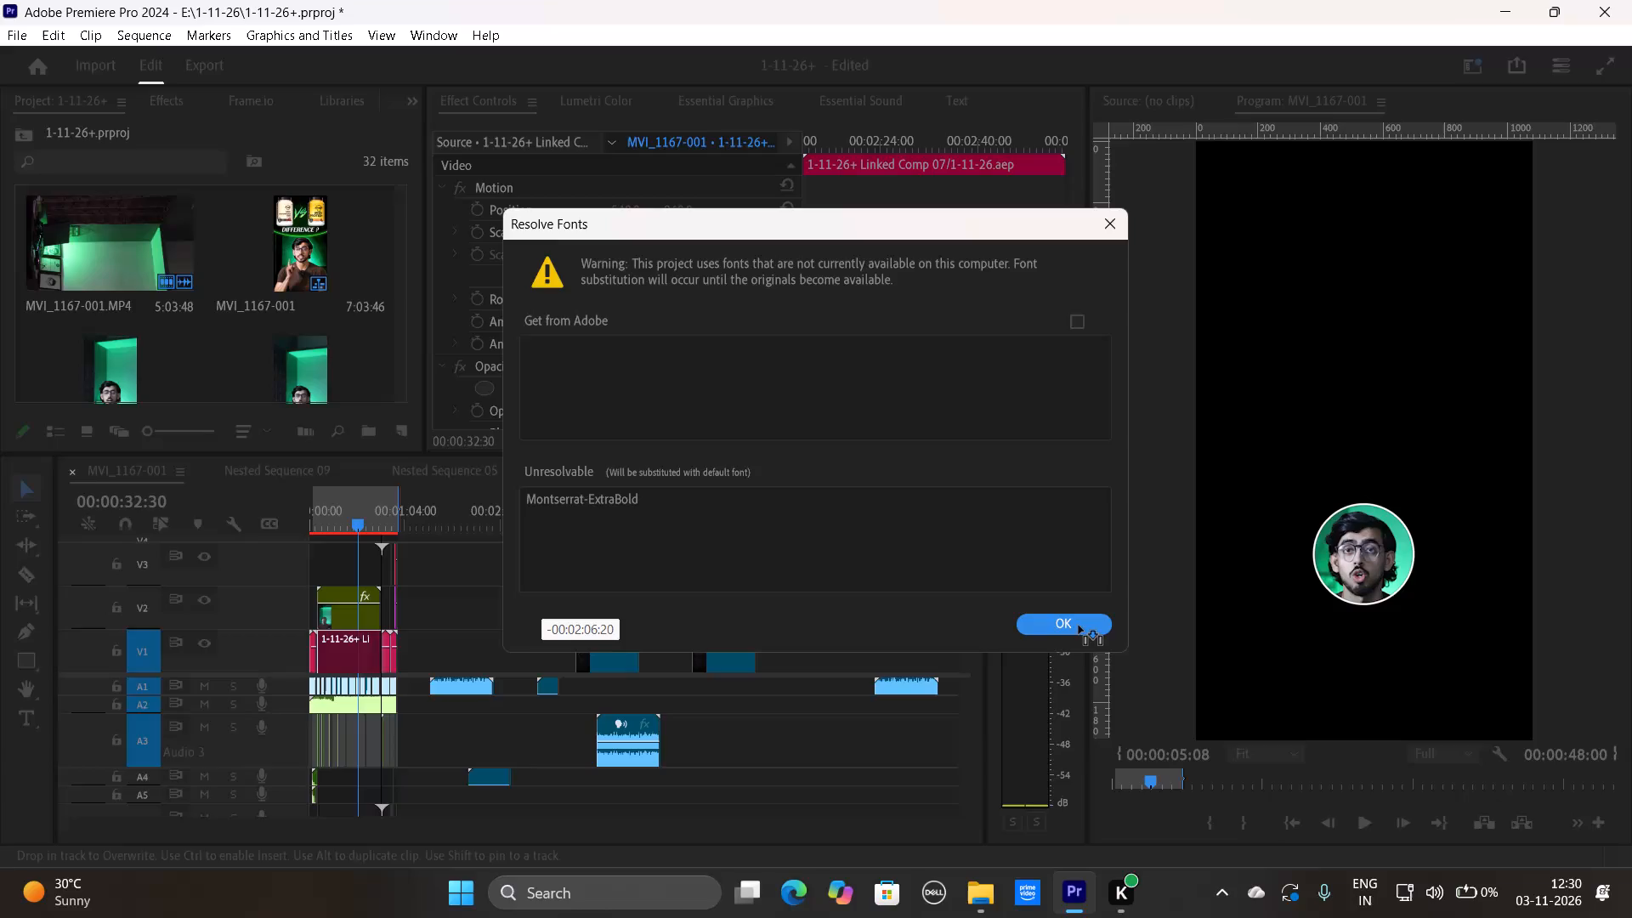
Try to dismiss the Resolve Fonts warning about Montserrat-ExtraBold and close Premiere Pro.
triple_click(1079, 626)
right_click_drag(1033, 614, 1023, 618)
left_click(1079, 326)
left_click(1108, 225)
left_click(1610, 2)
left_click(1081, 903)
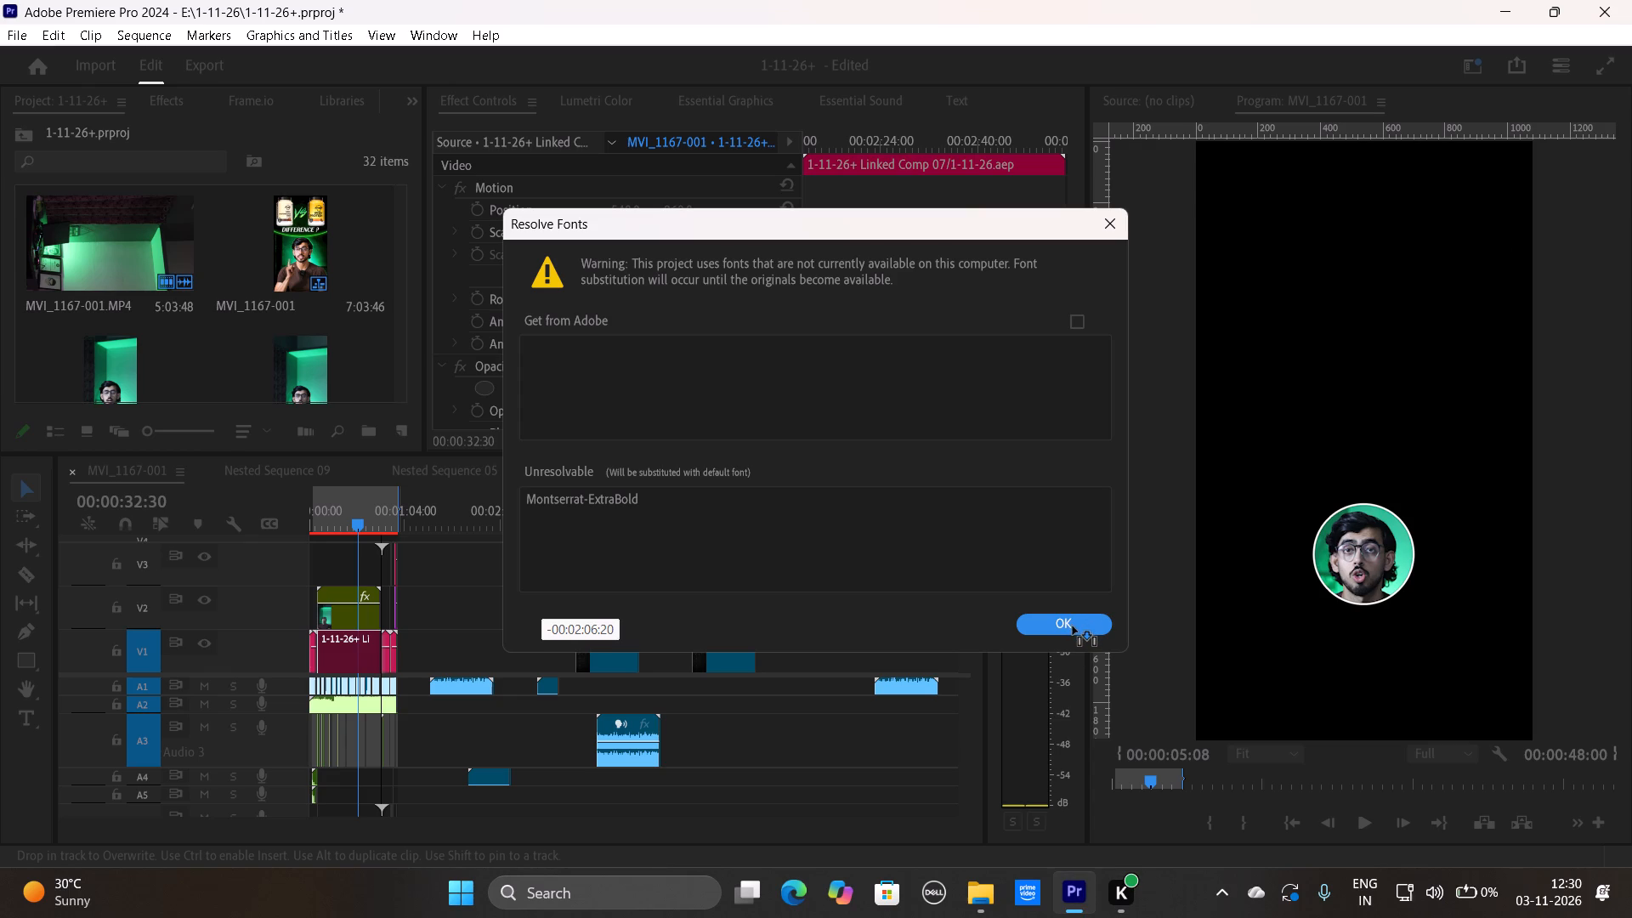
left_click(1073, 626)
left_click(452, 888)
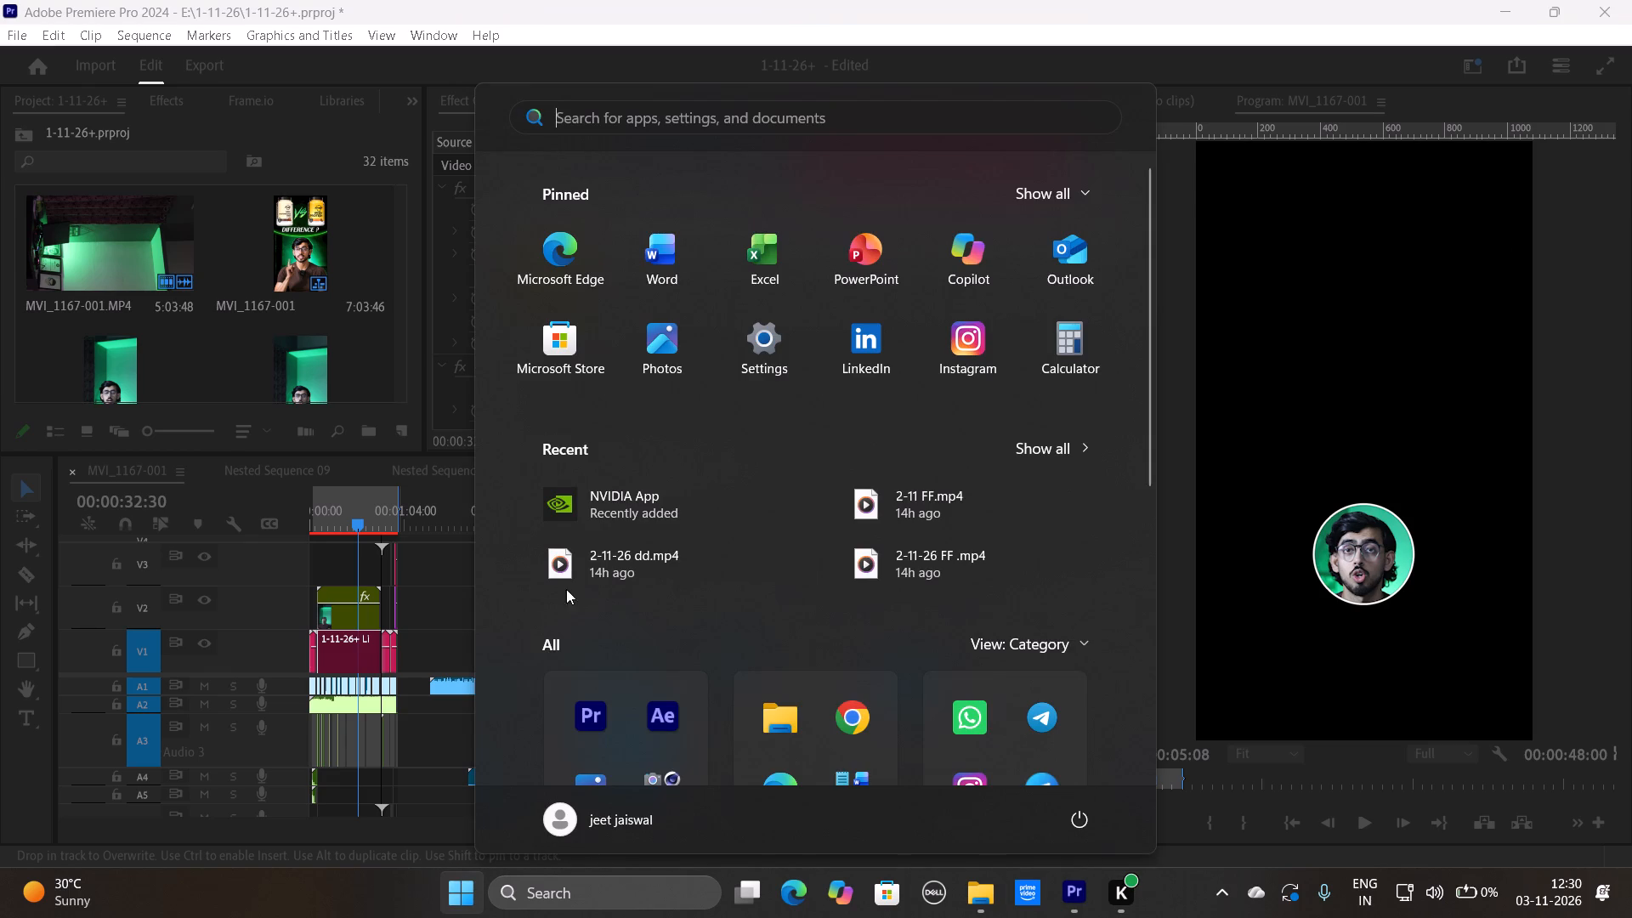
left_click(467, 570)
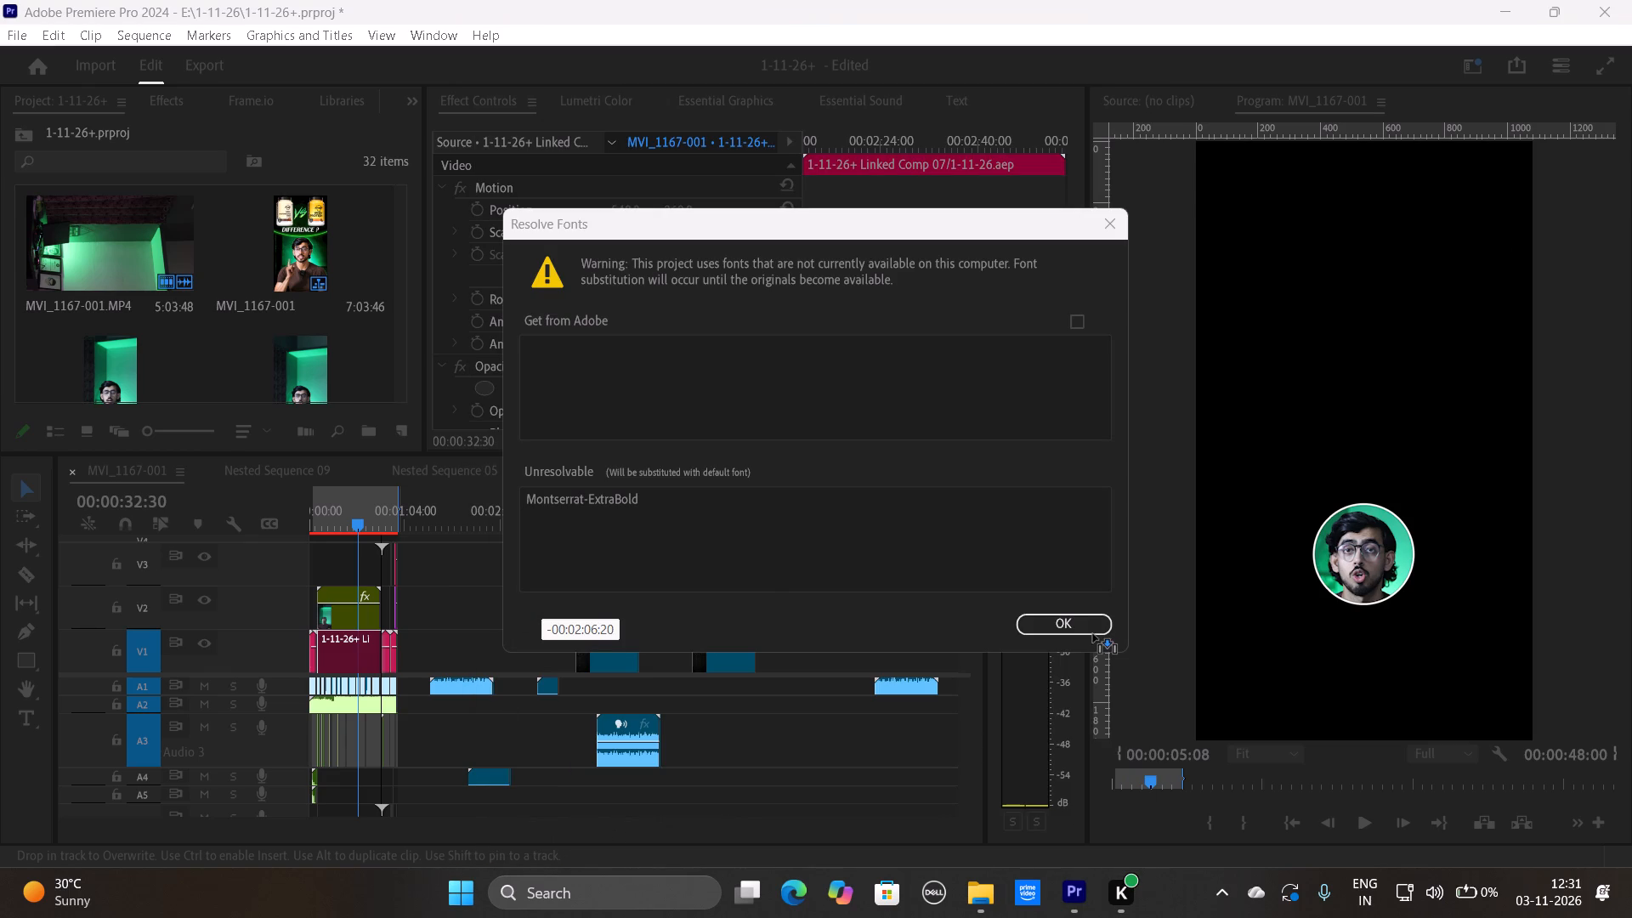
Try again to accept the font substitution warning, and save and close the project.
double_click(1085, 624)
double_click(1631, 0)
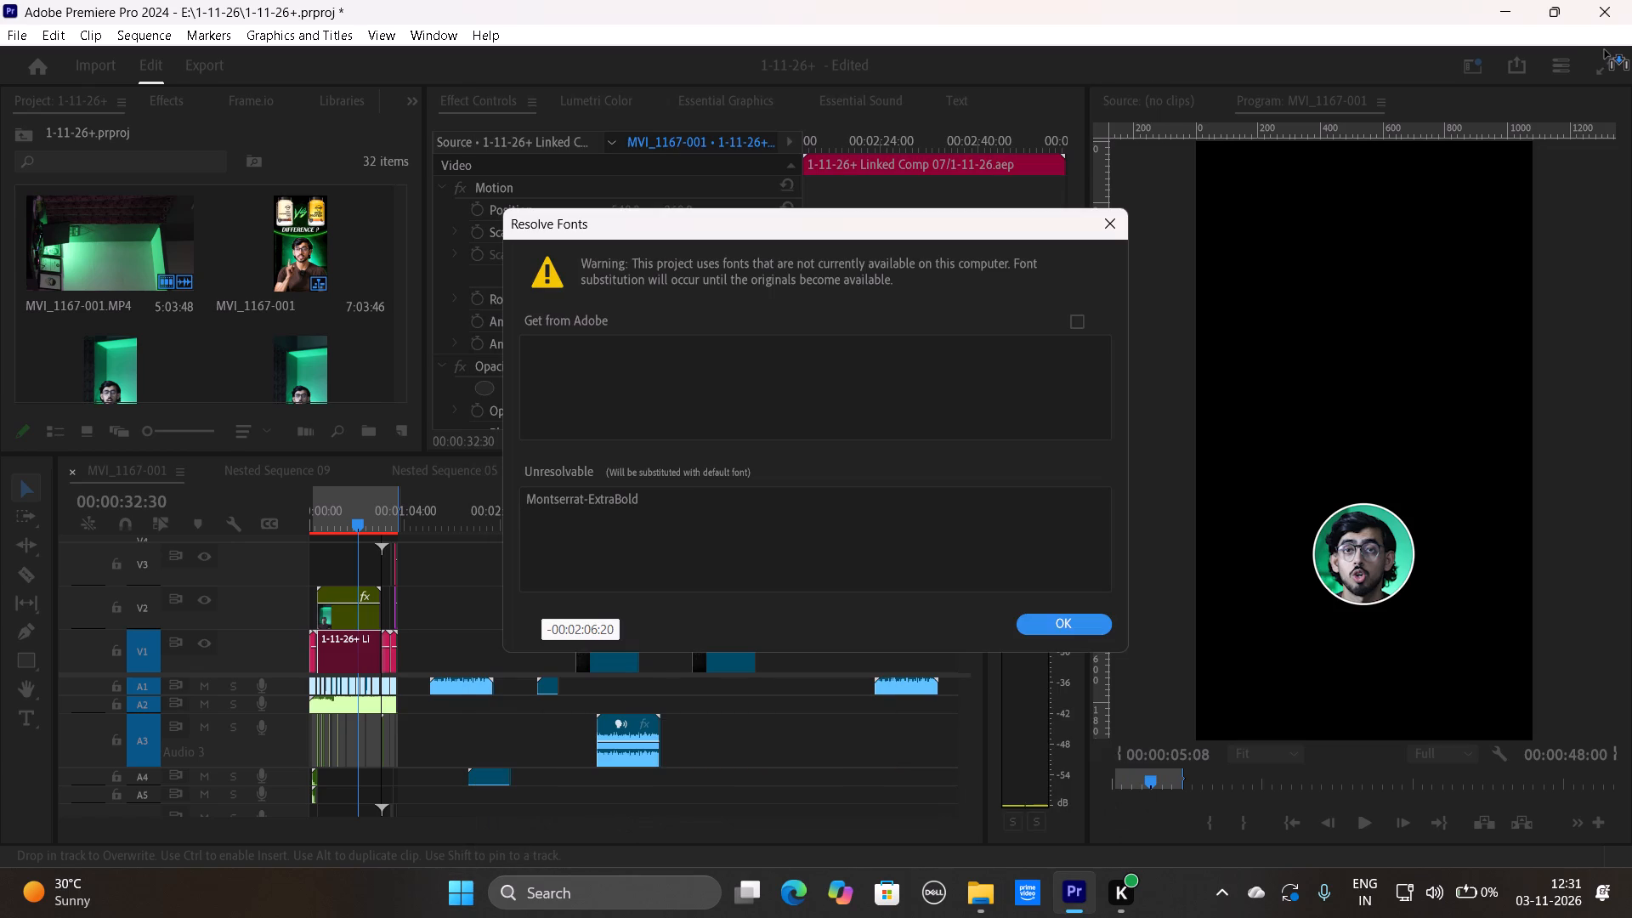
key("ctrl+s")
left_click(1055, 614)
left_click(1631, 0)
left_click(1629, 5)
Search Windows for "task" and open Task Manager.
left_click(456, 902)
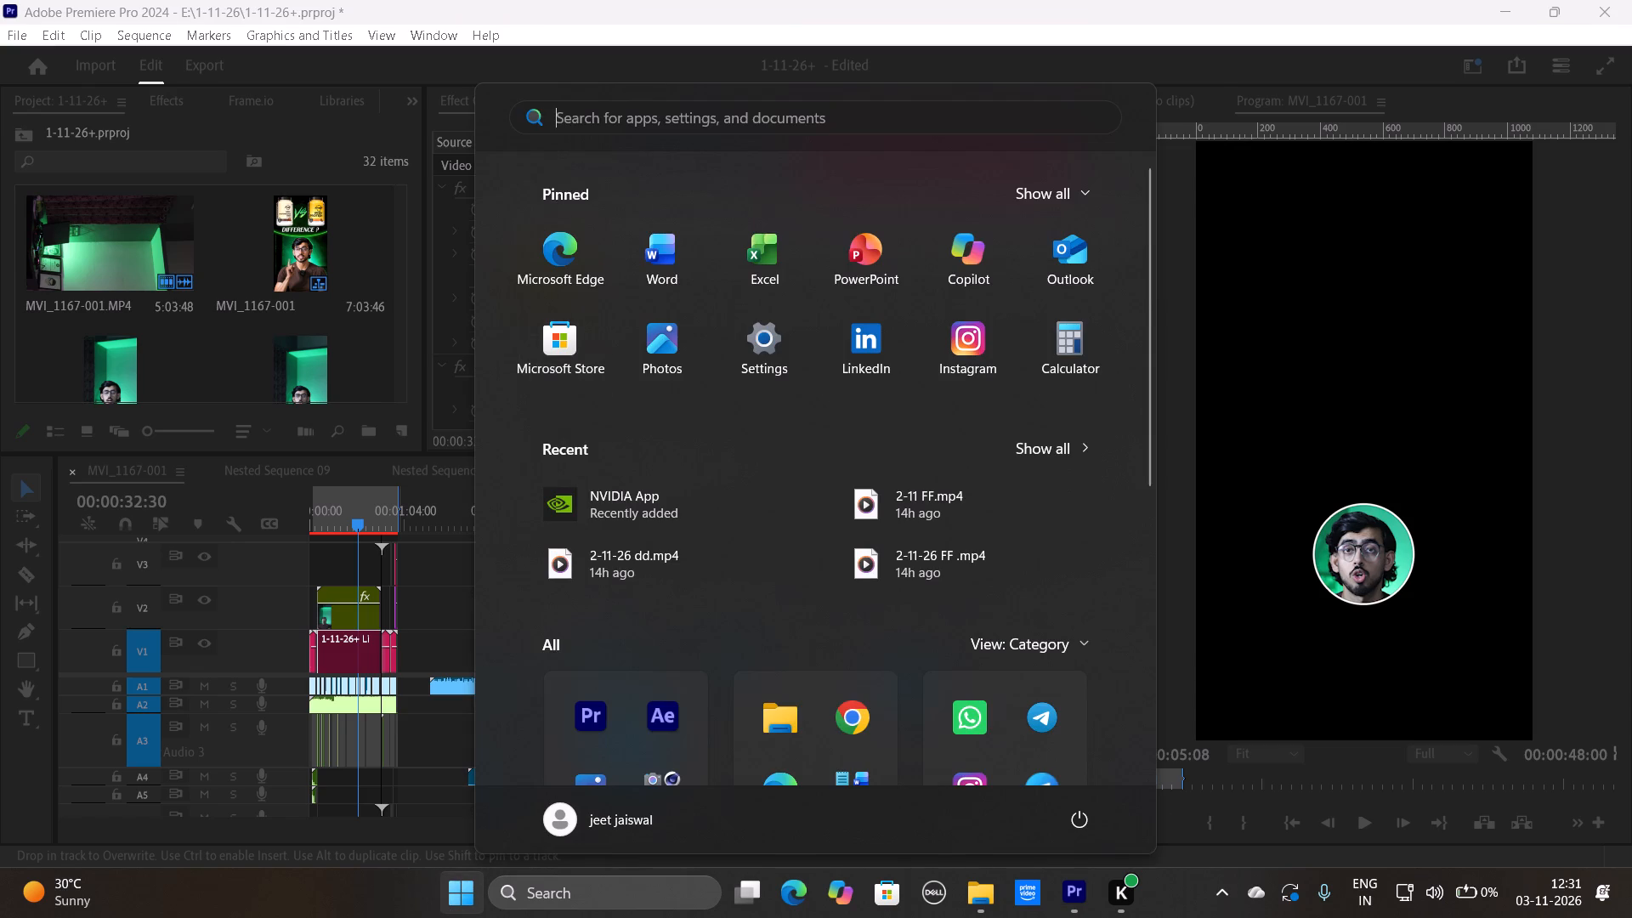
left_click(615, 122)
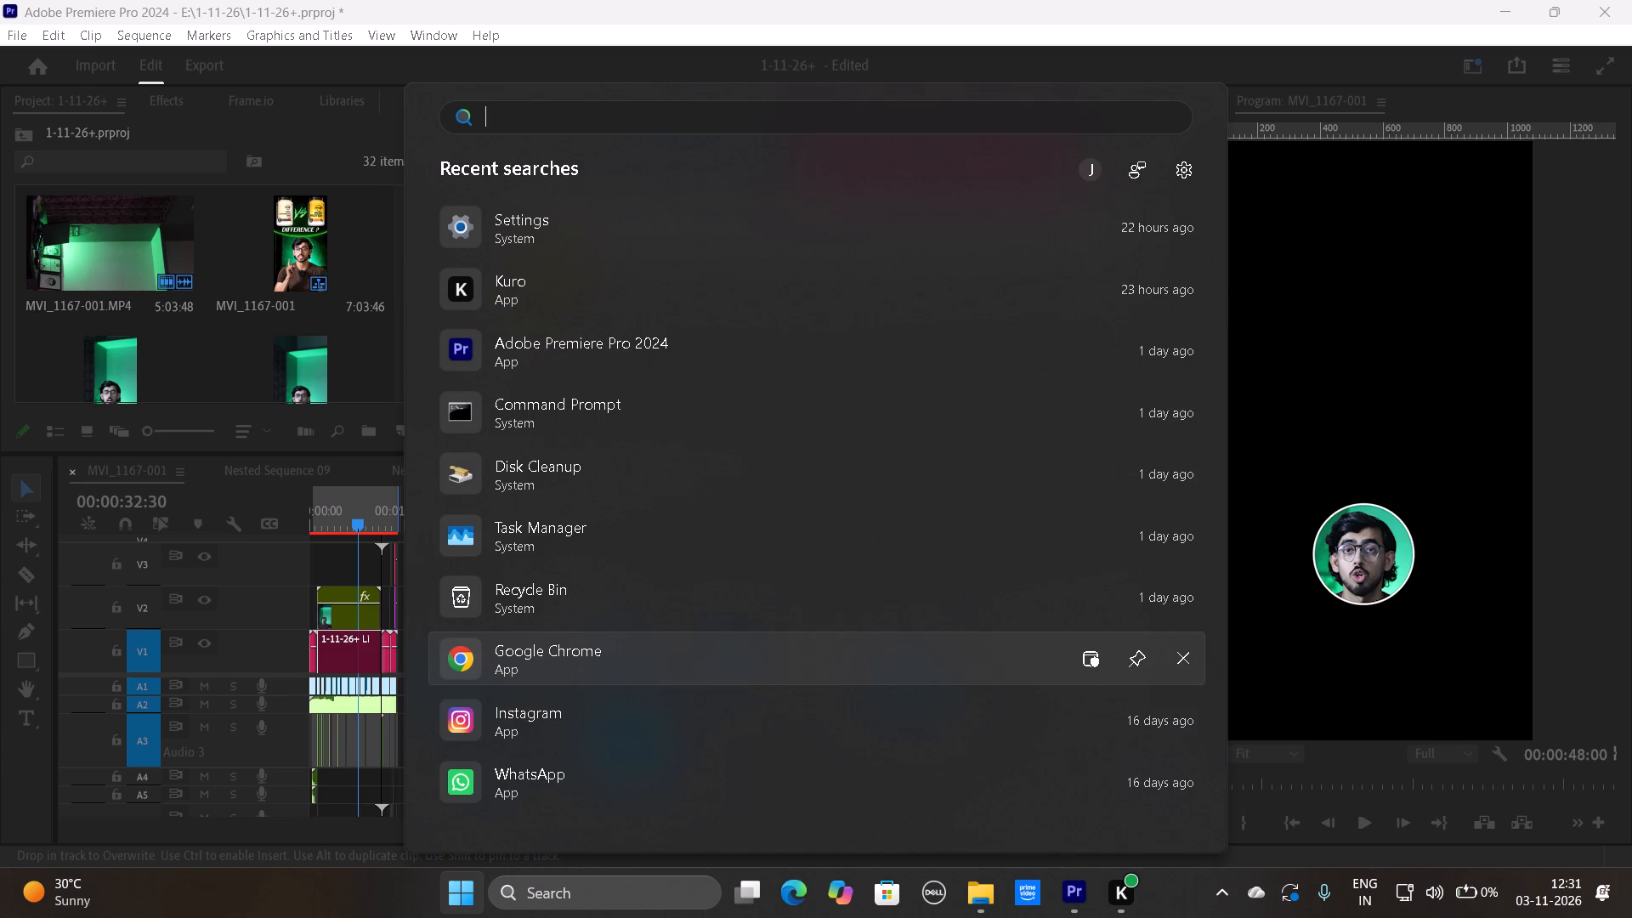
left_click(823, 110)
key("t")
key("a")
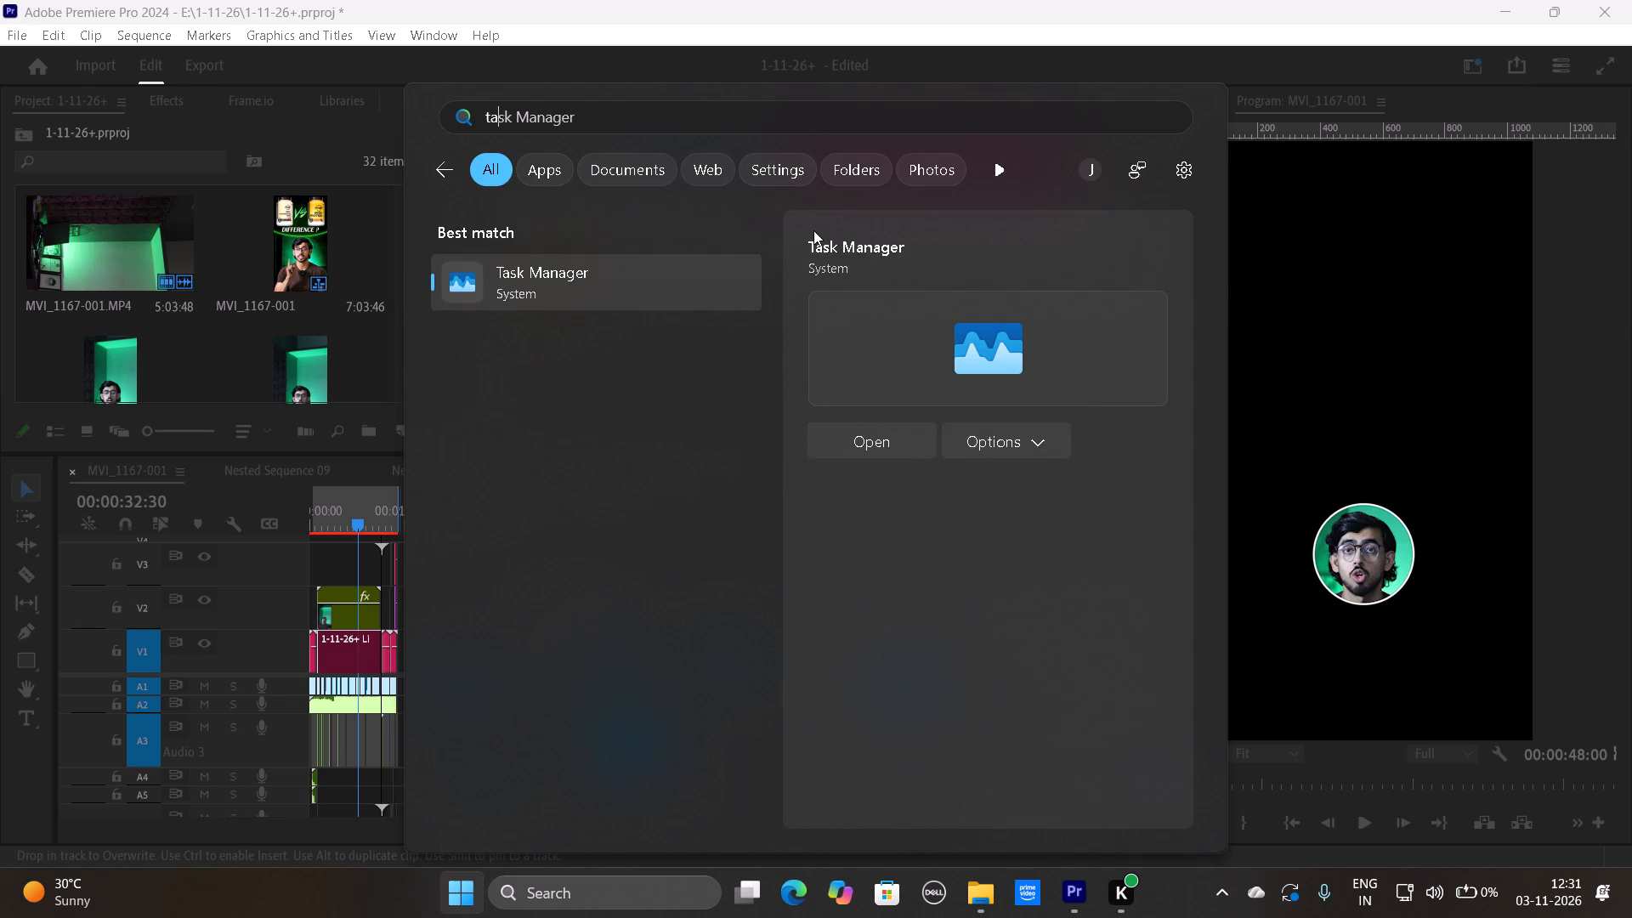
type("sk")
left_click(651, 295)
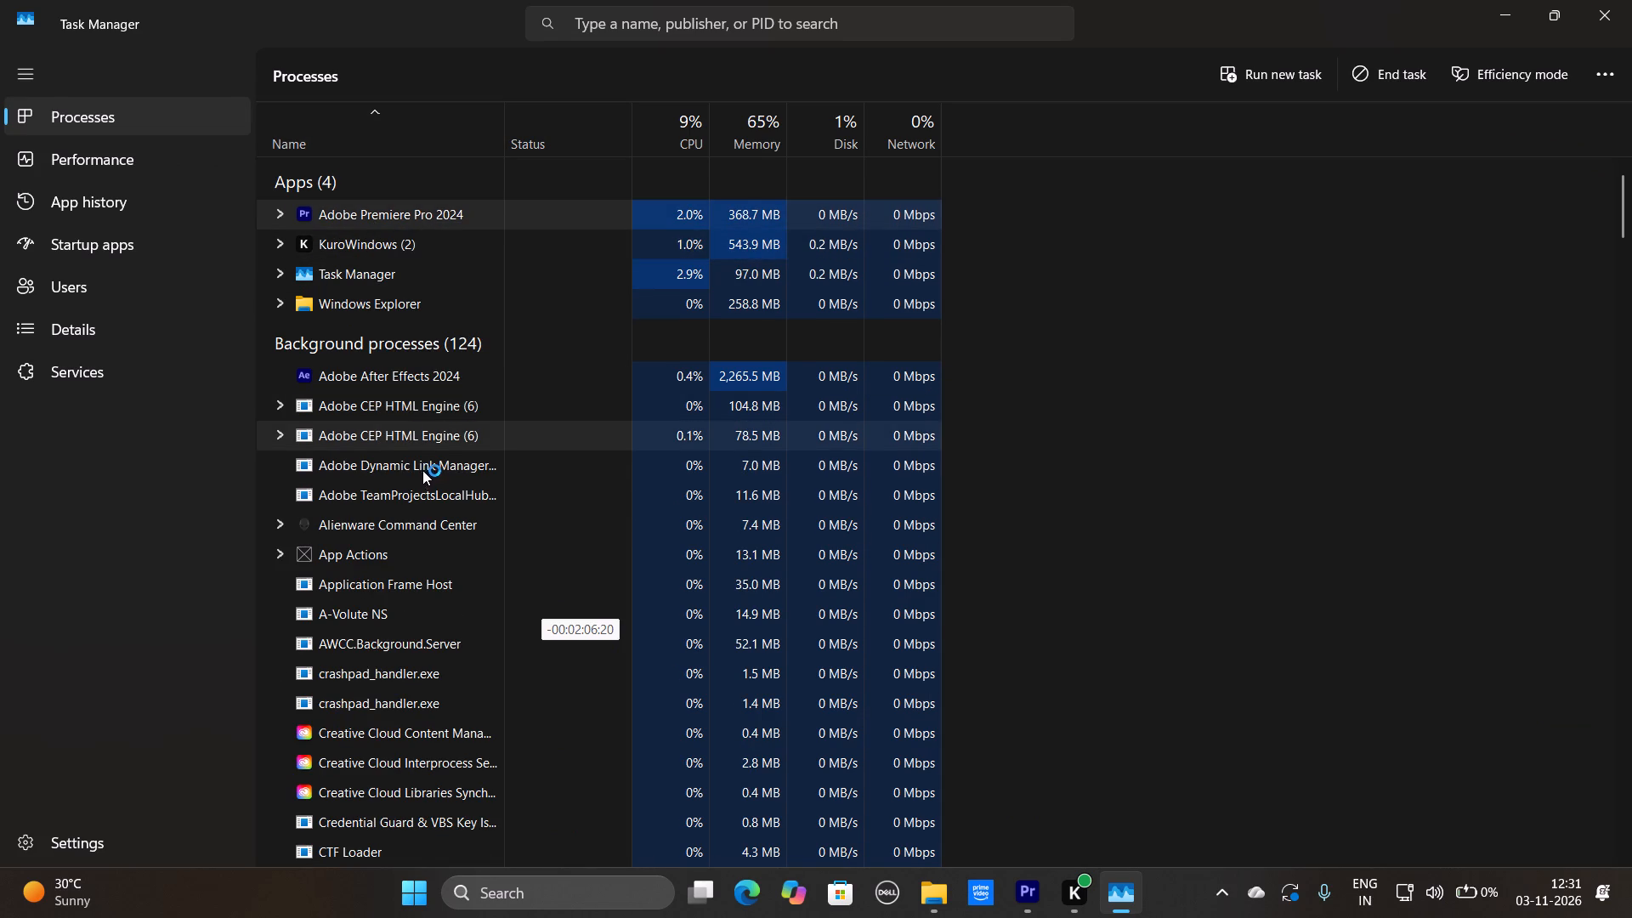
Switch from Task Manager back to the Premiere Pro window.
left_click(1036, 903)
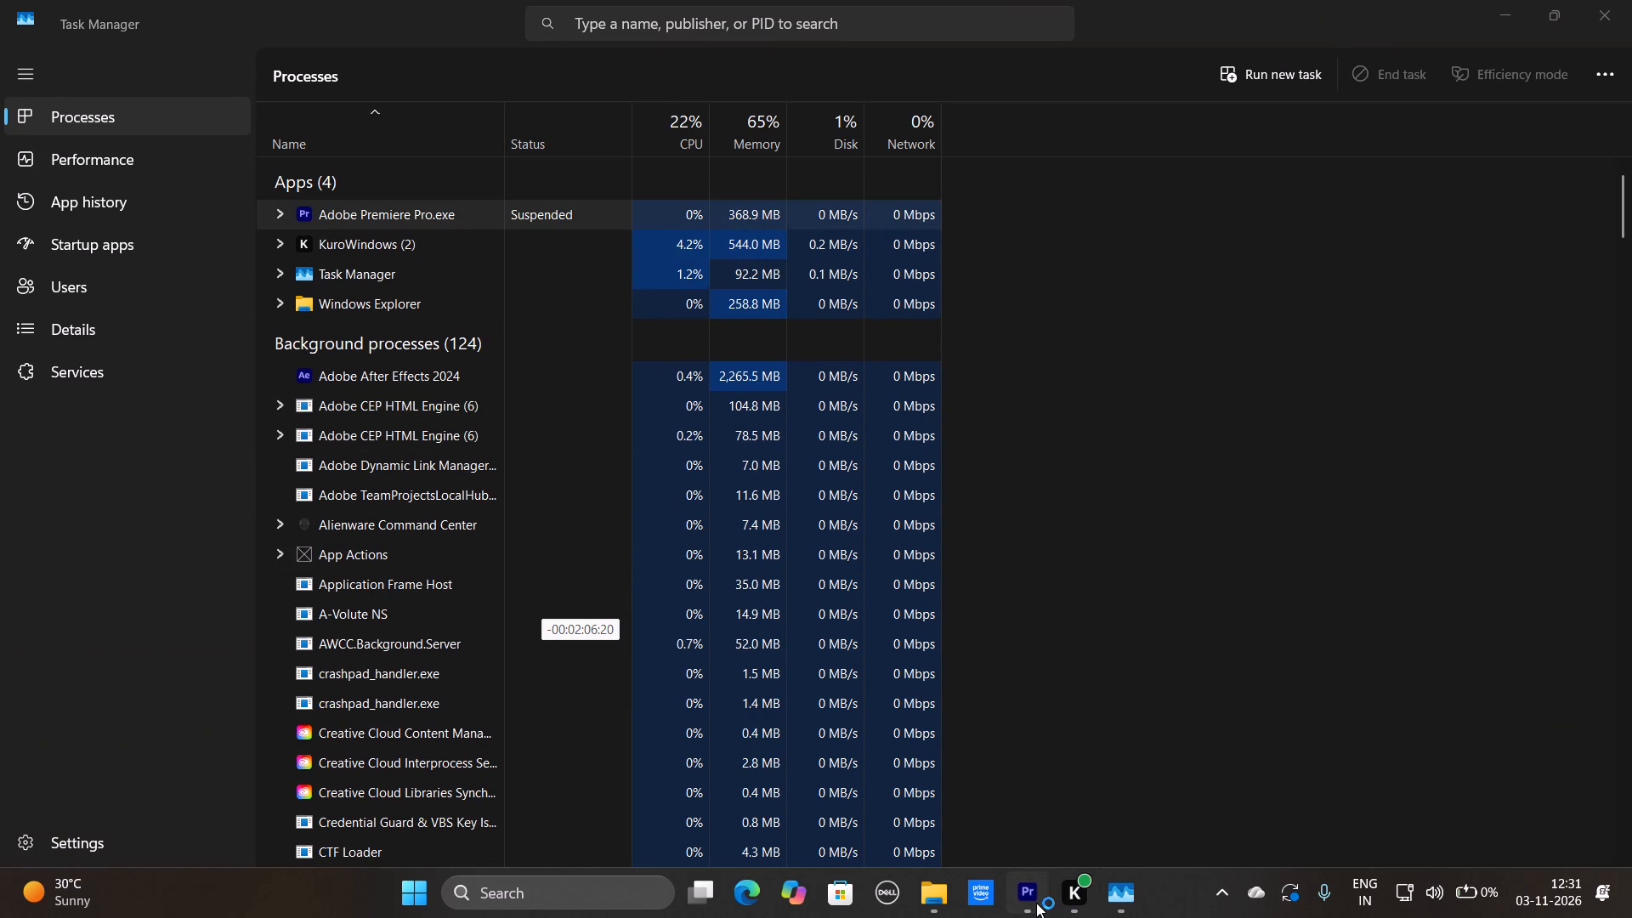
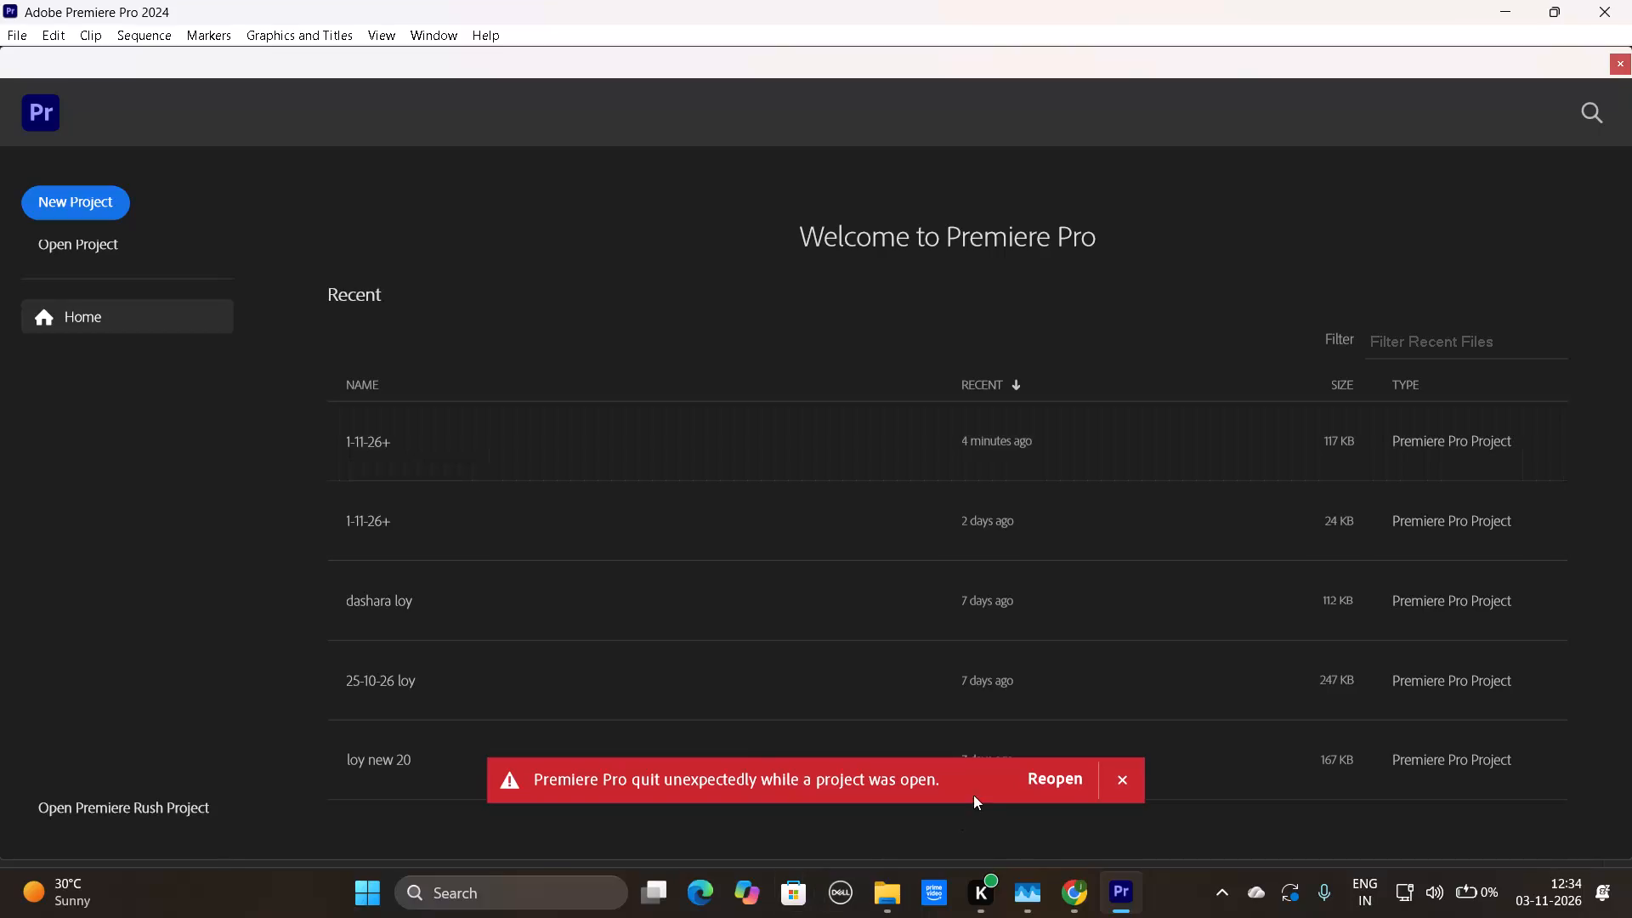
Reopen the project that was open when Premiere Pro quit unexpectedly.
left_click(1047, 773)
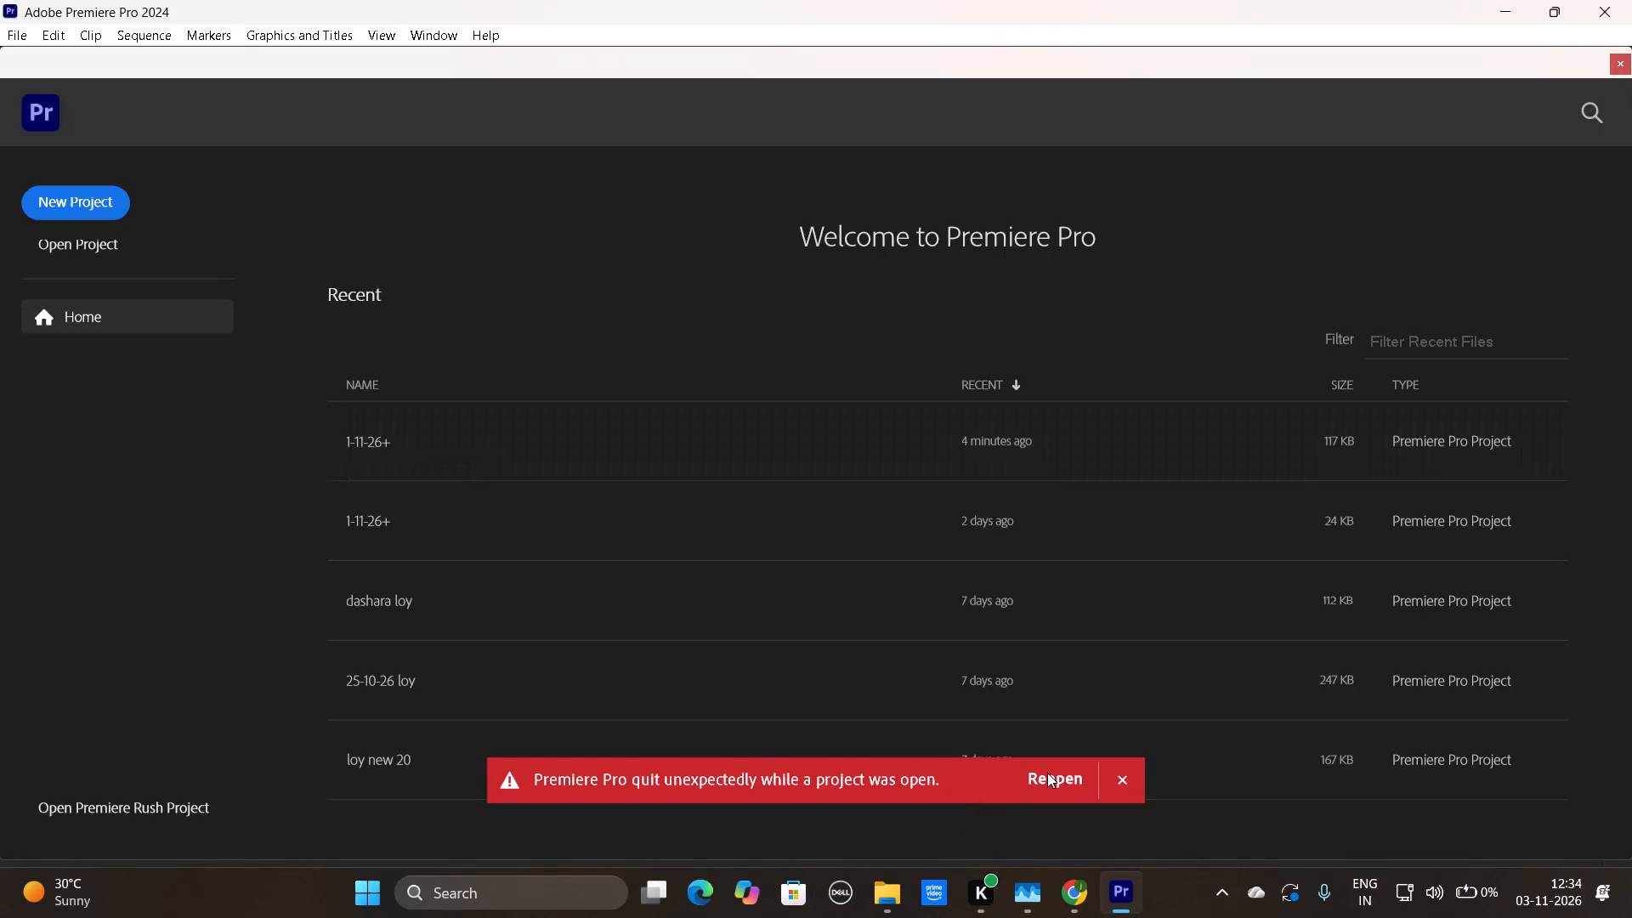
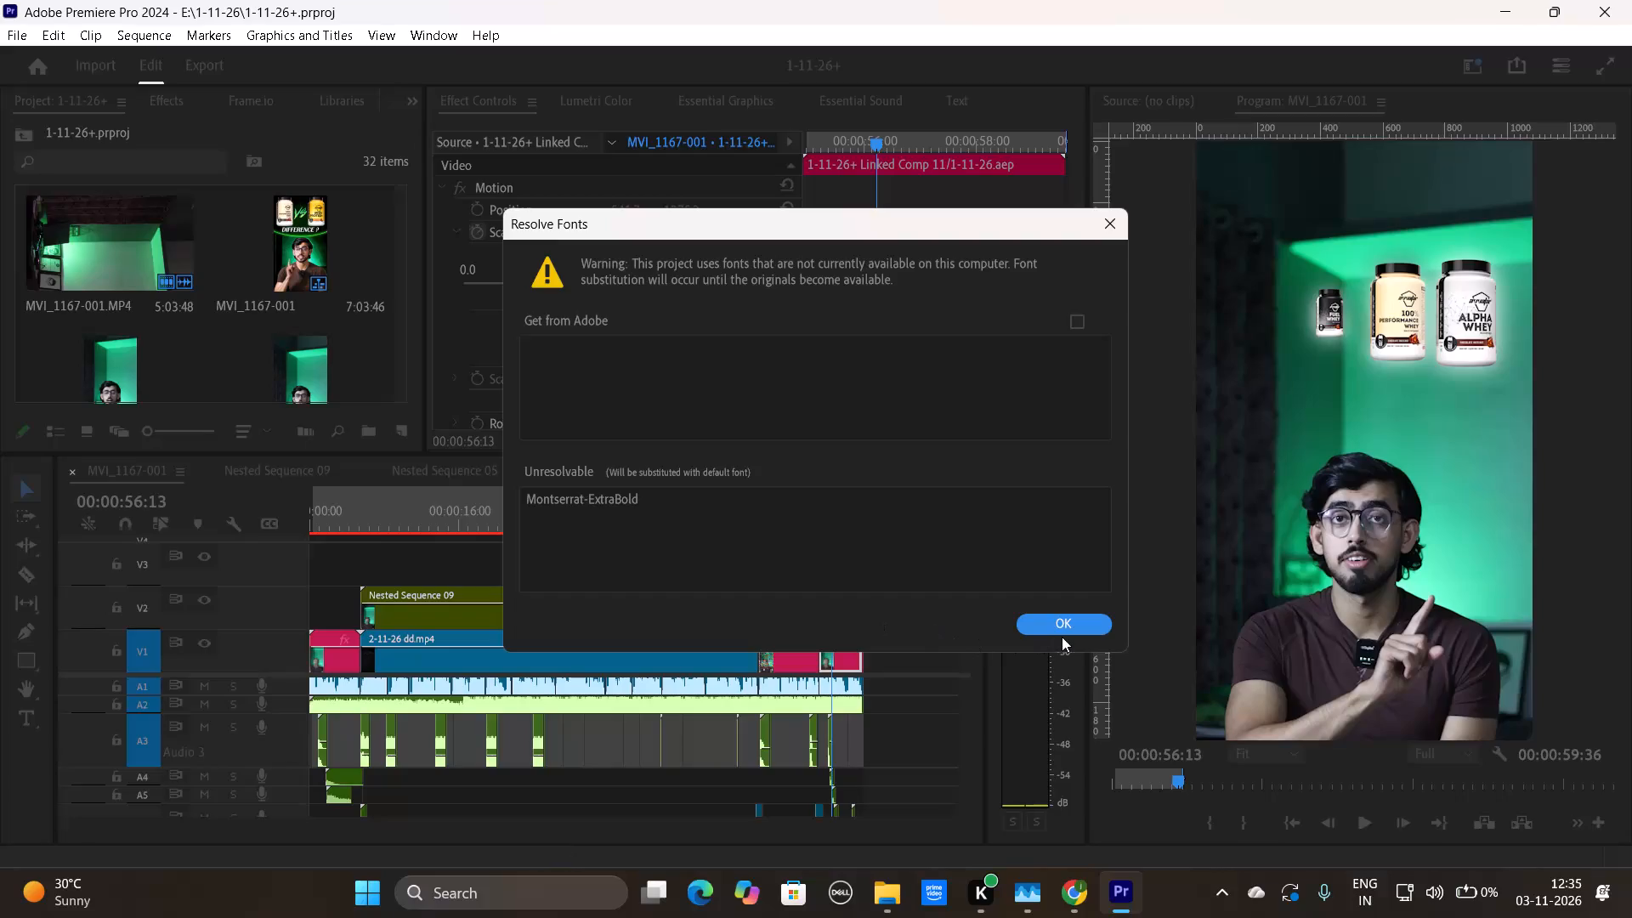
Dismiss the Resolve Fonts warning, accepting substitution for the unavailable Montserrat-ExtraBold font.
left_click(1067, 637)
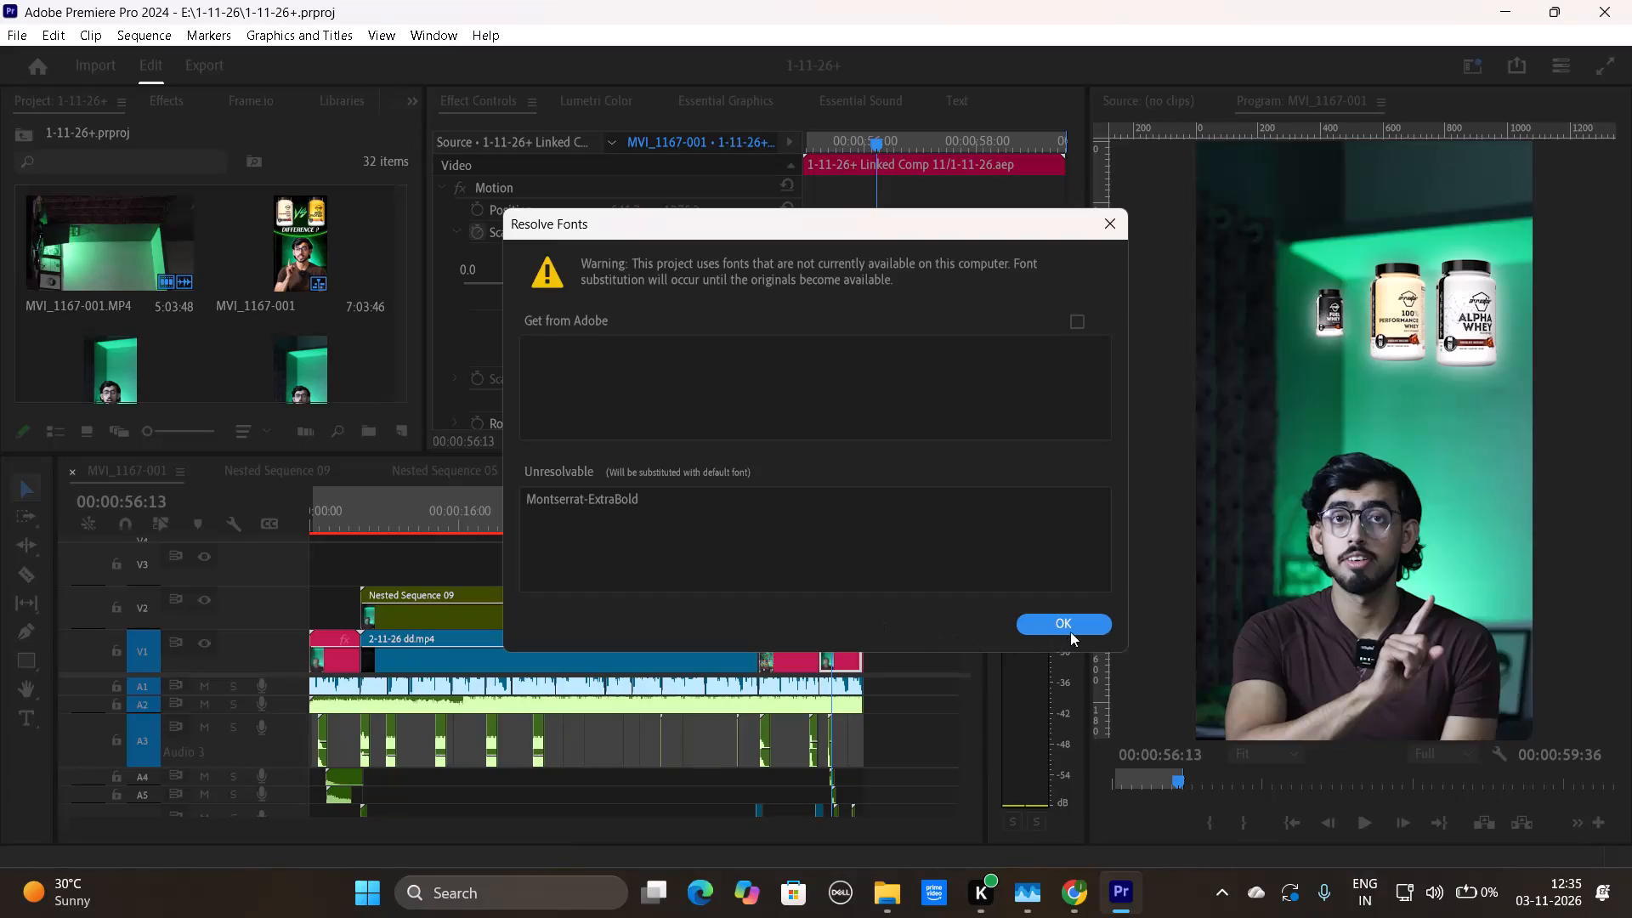
left_click(1070, 626)
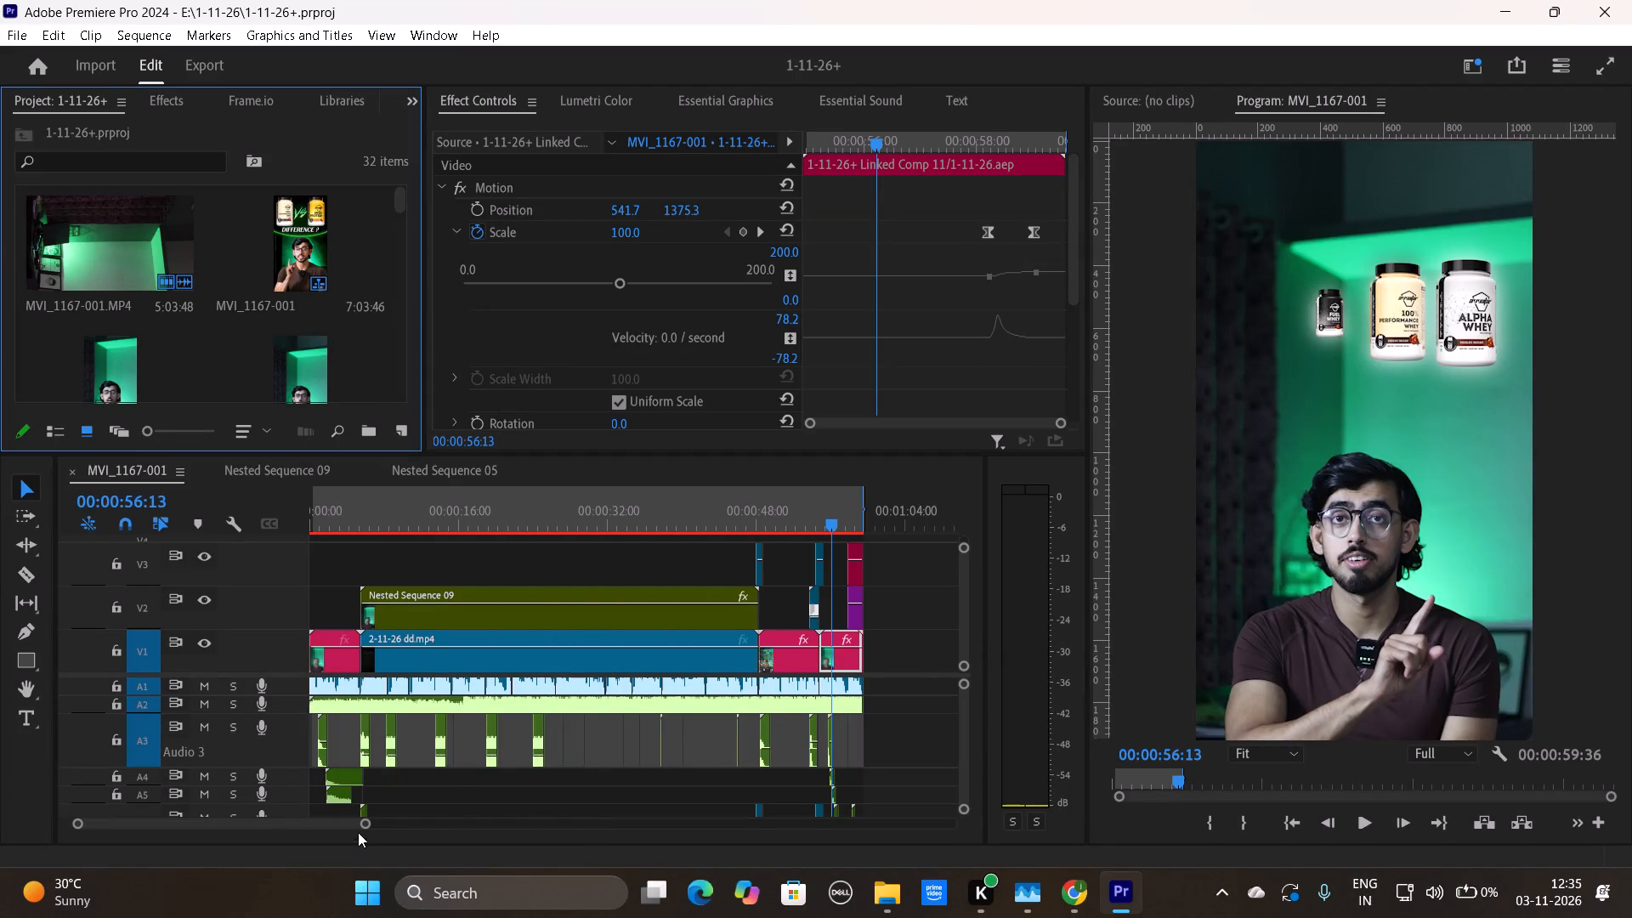
Move the 2-11-26 dd.mp4 clip from under Nested Sequence 09 to empty space on V1 after the other parked clips.
left_click_drag(368, 827, 692, 851)
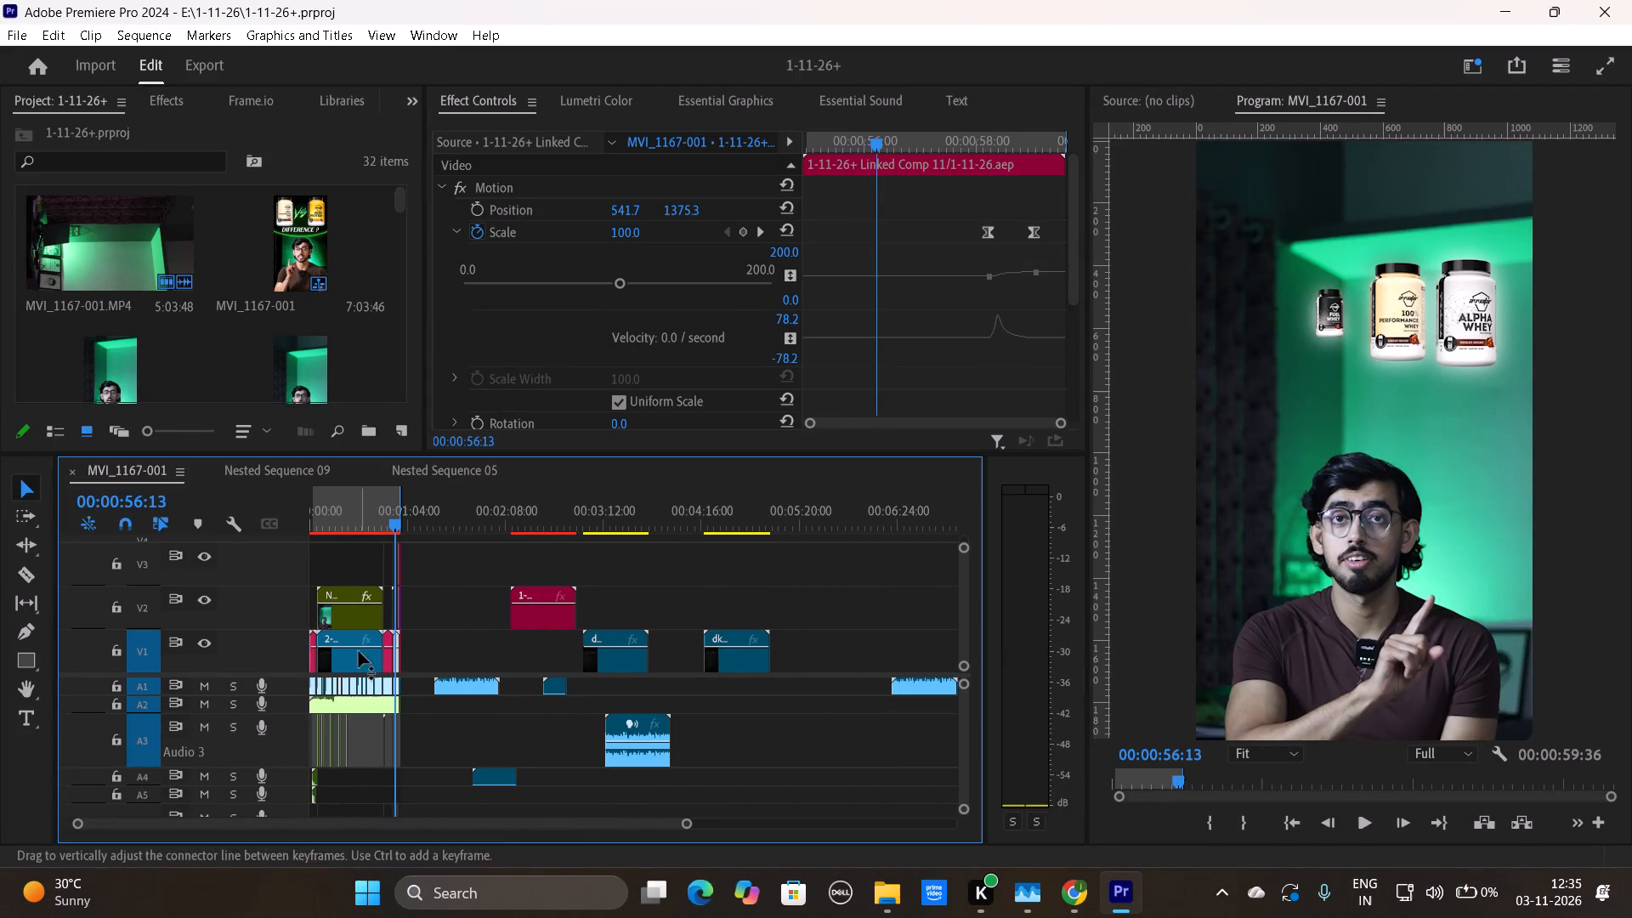
left_click_drag(347, 667, 857, 585)
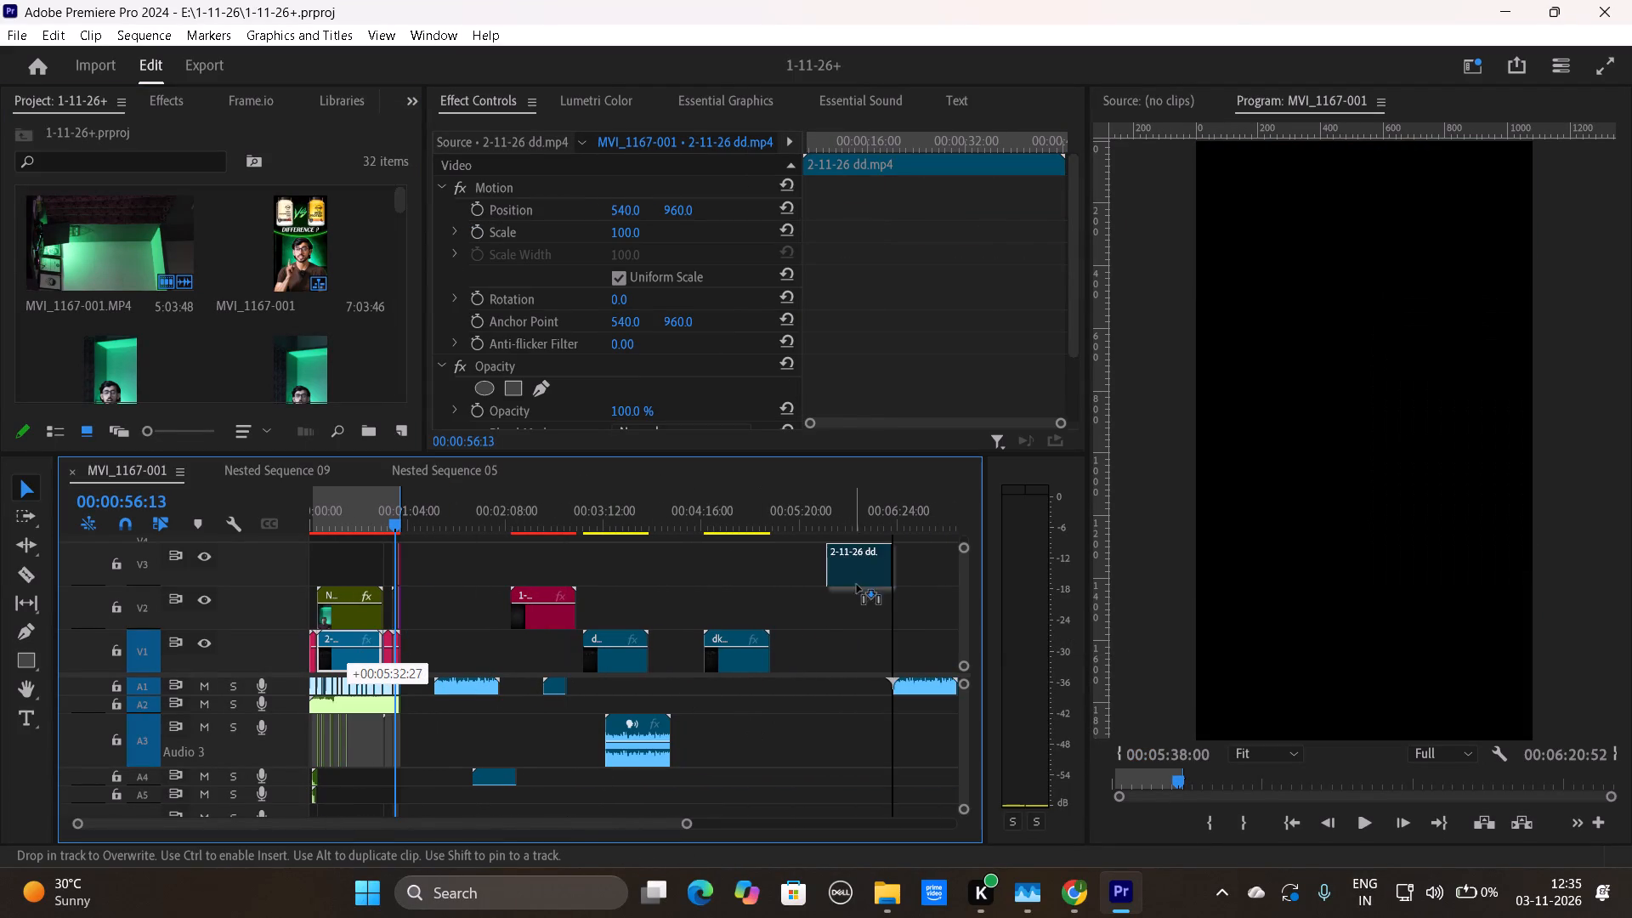
left_click_drag(857, 585, 869, 649)
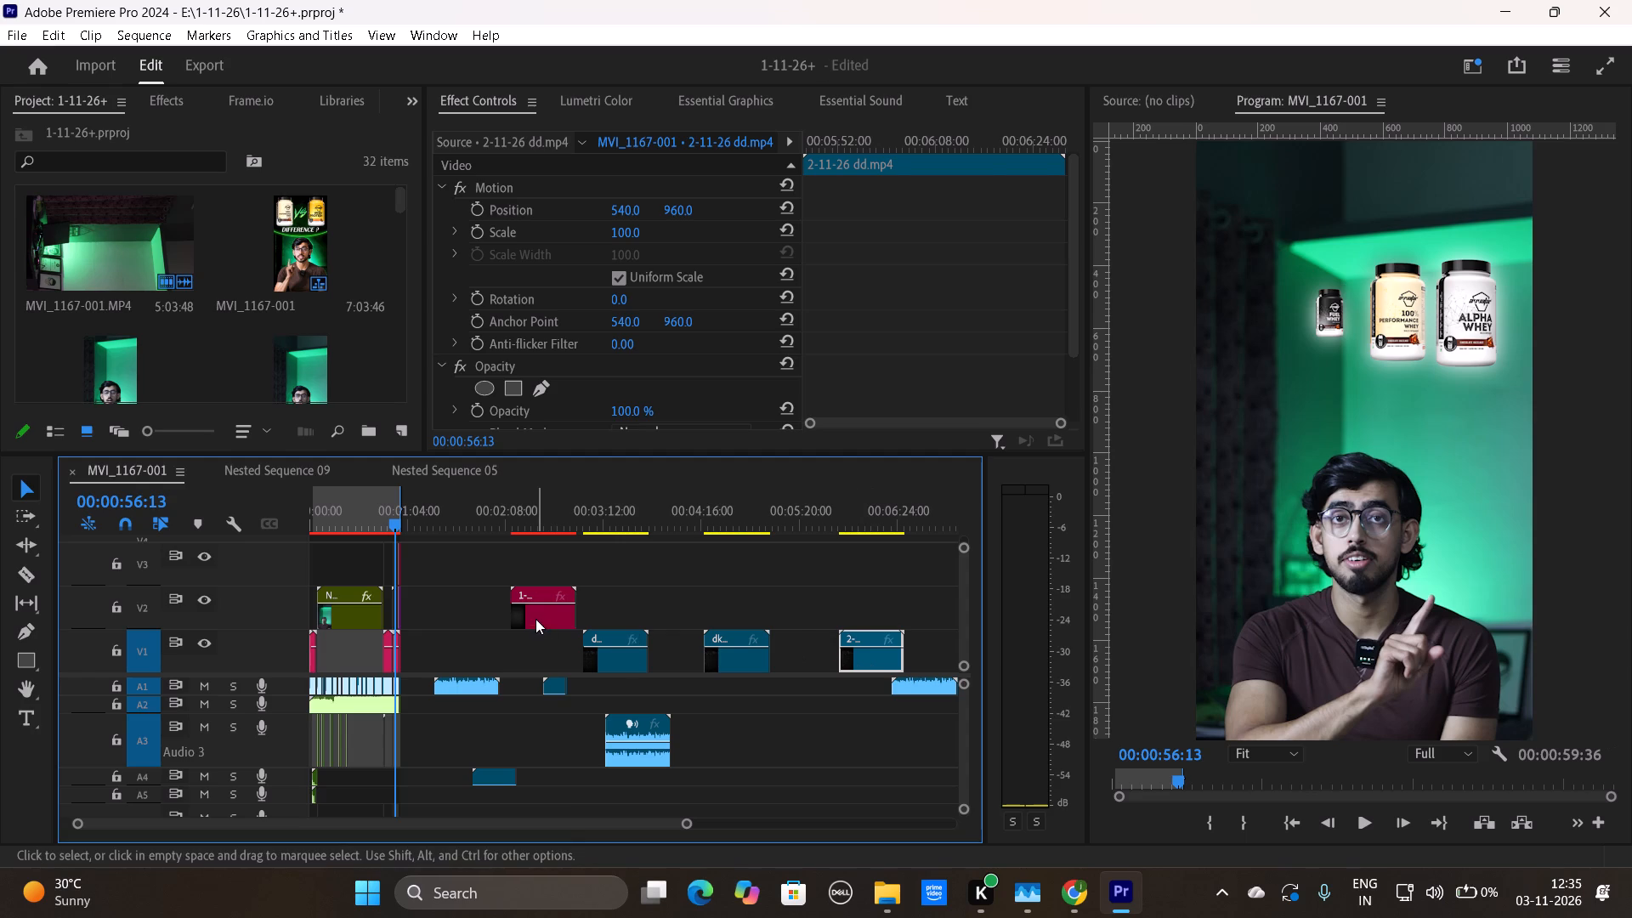
Move the parked Linked Comp 07 clip from V2 into the V1 gap, aligning its start with Nested Sequence 09.
left_click_drag(535, 619, 344, 646)
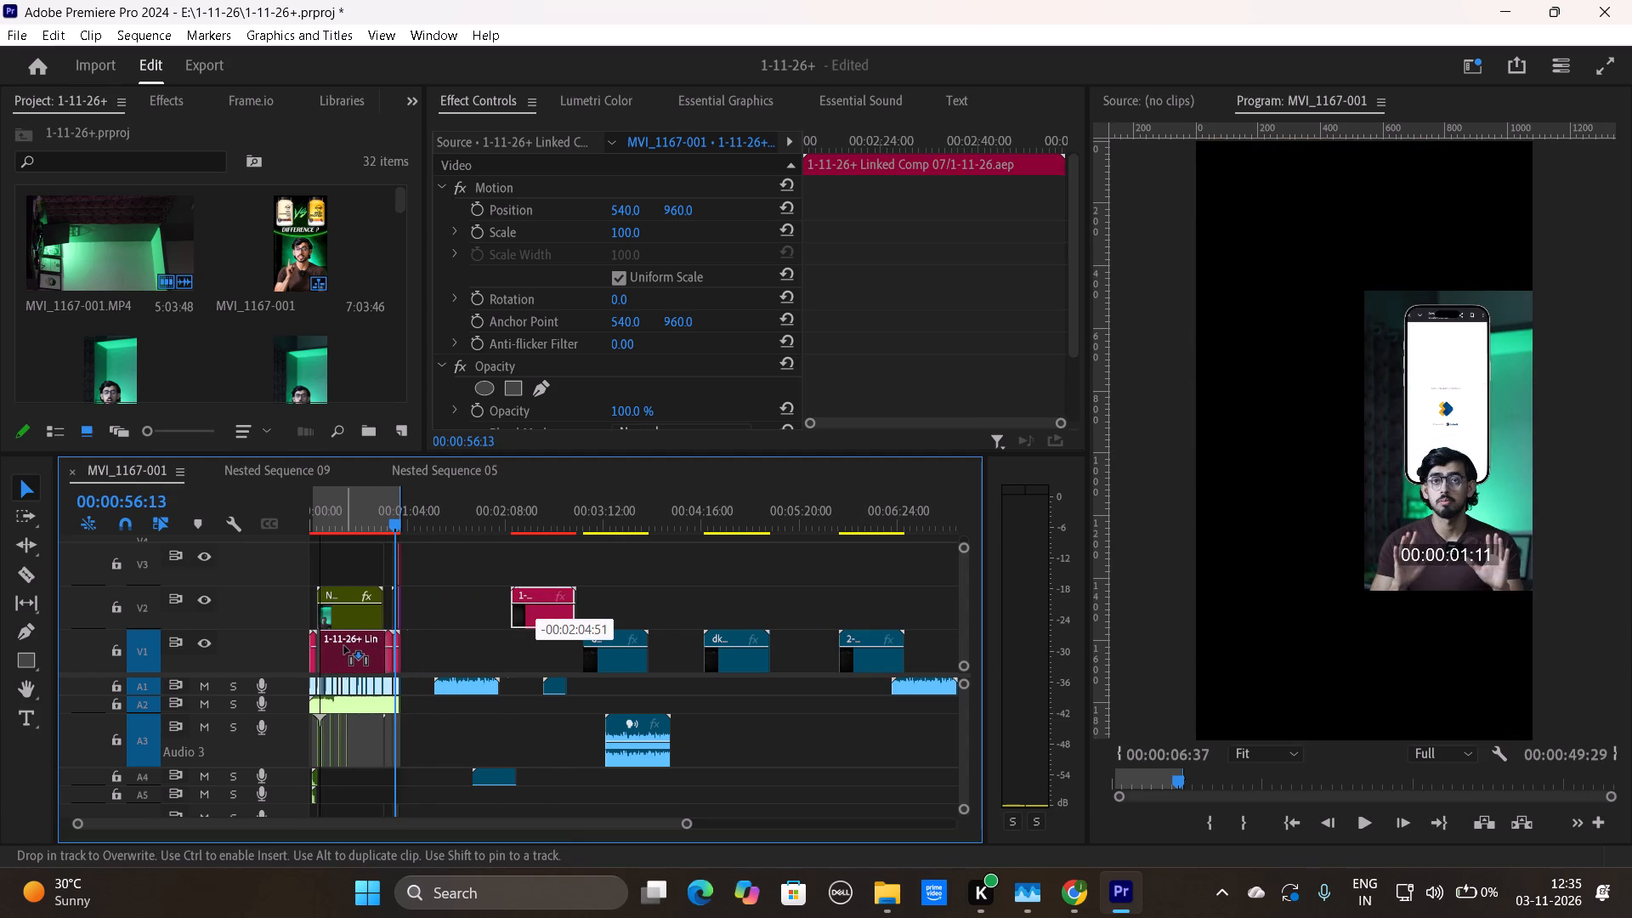
left_click_drag(344, 646, 342, 647)
left_click_drag(387, 514, 363, 518)
left_click_drag(684, 822, 518, 829)
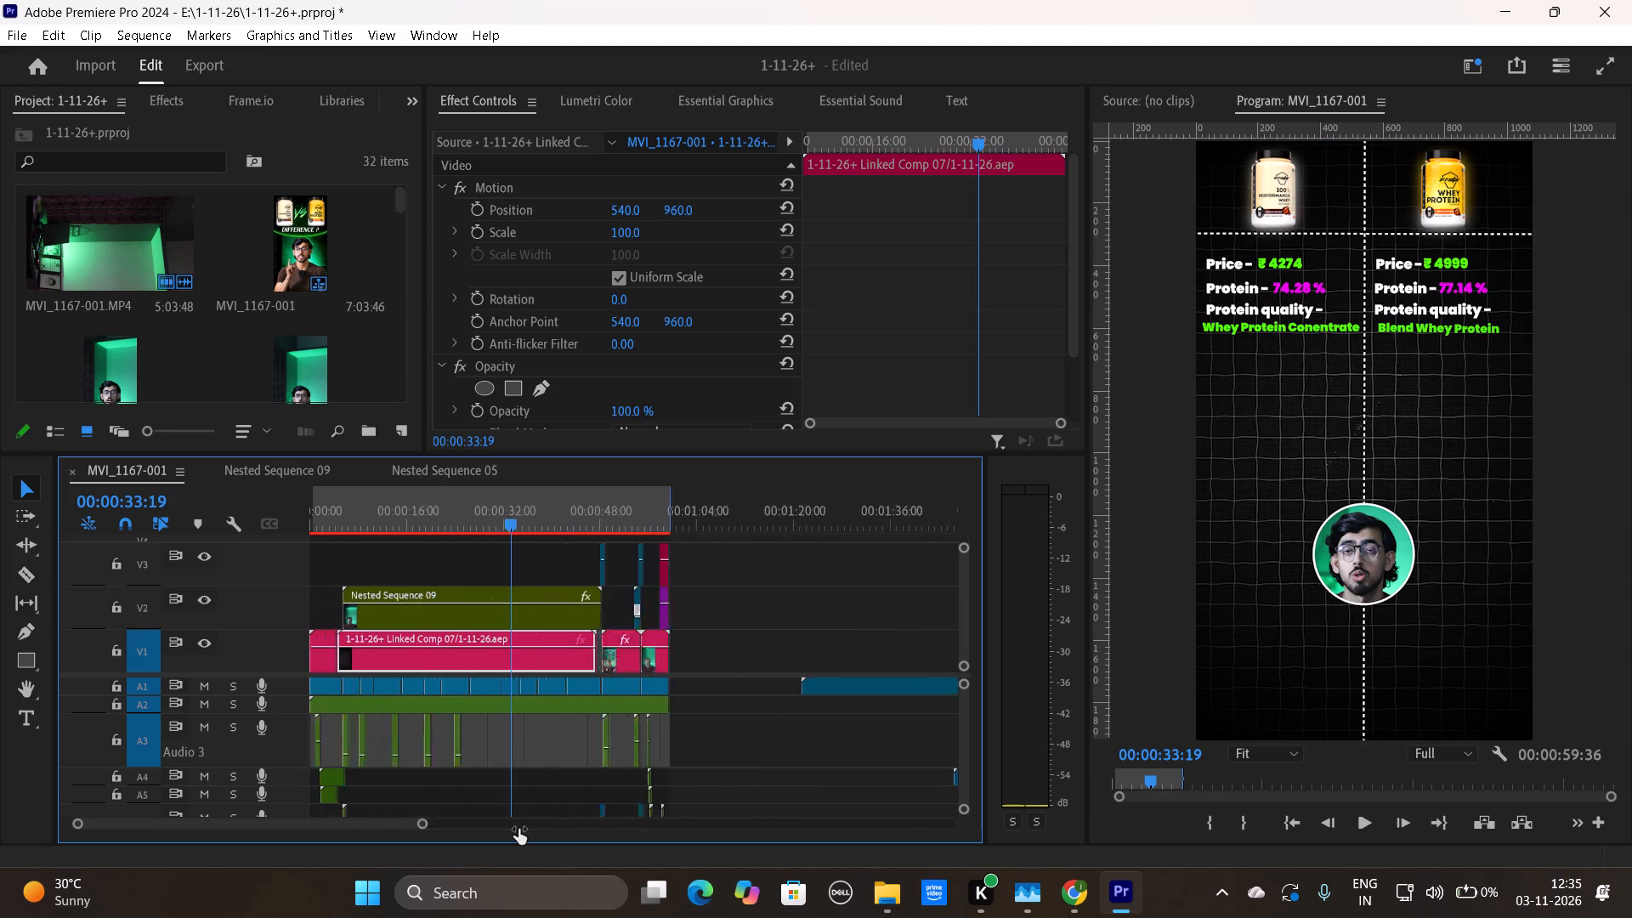
left_click_drag(518, 829, 518, 830)
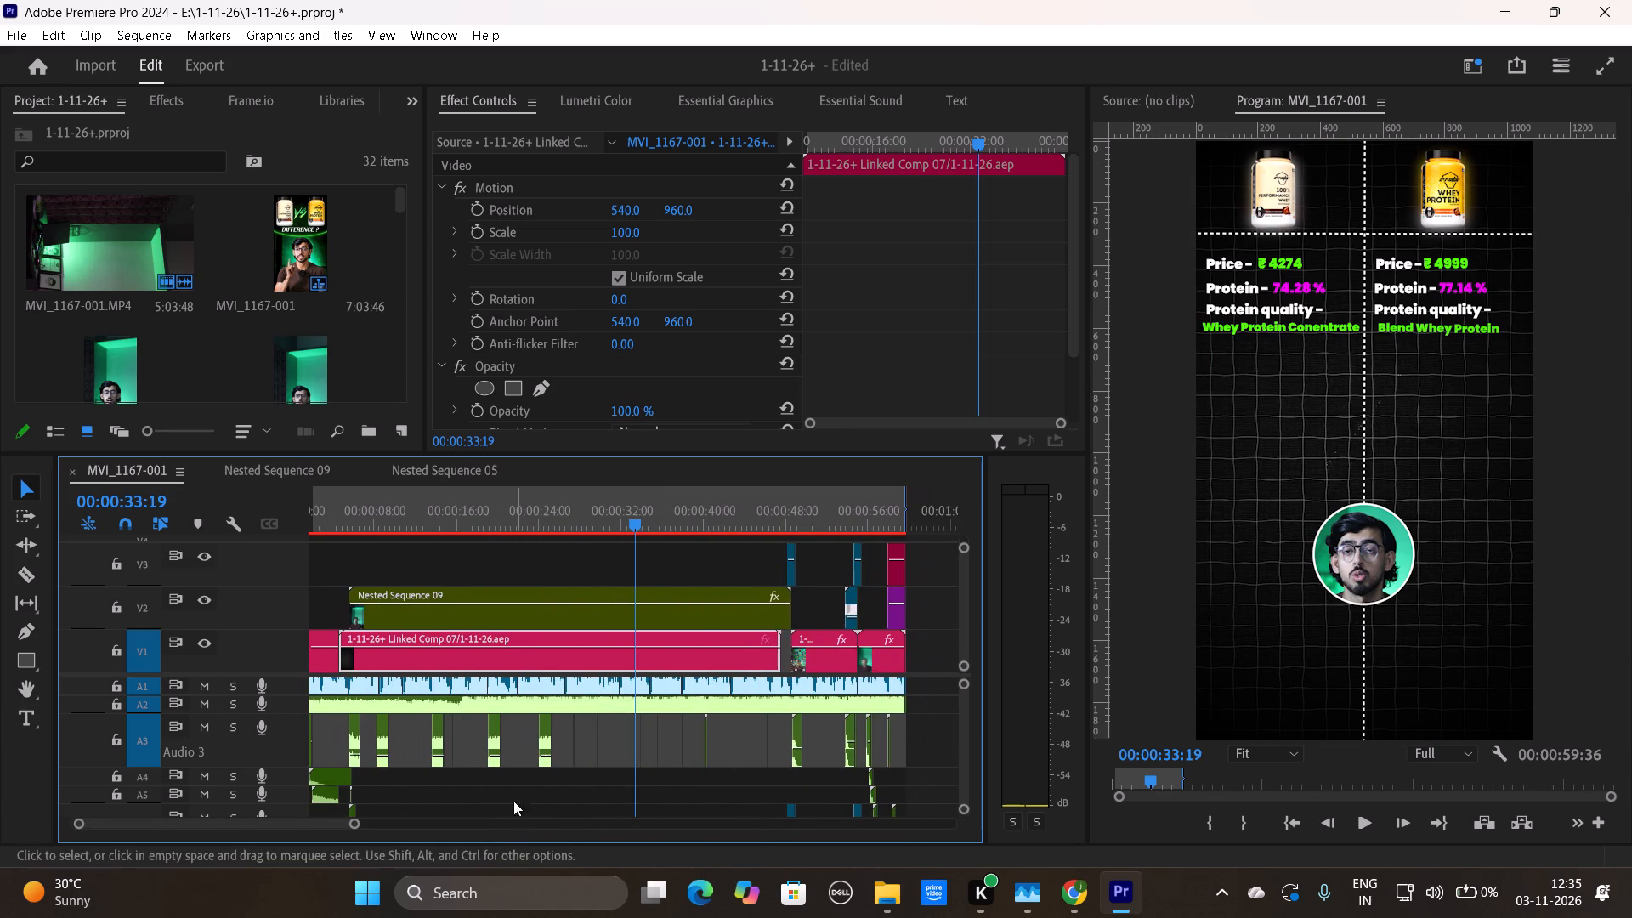
left_click_drag(535, 660, 541, 661)
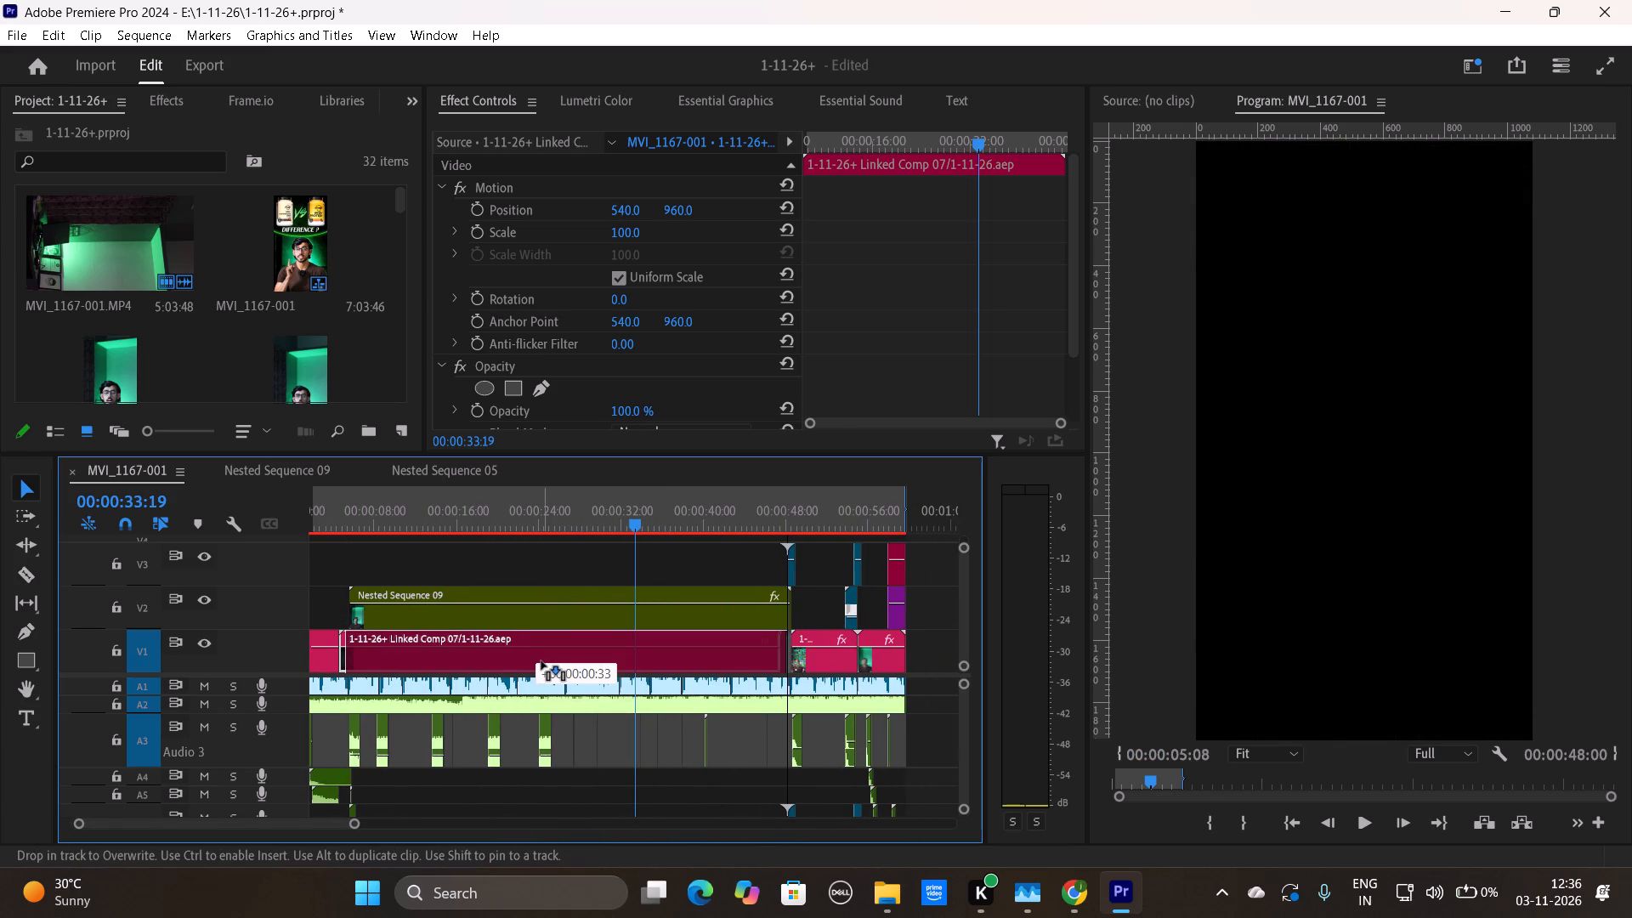
left_click_drag(541, 661, 547, 661)
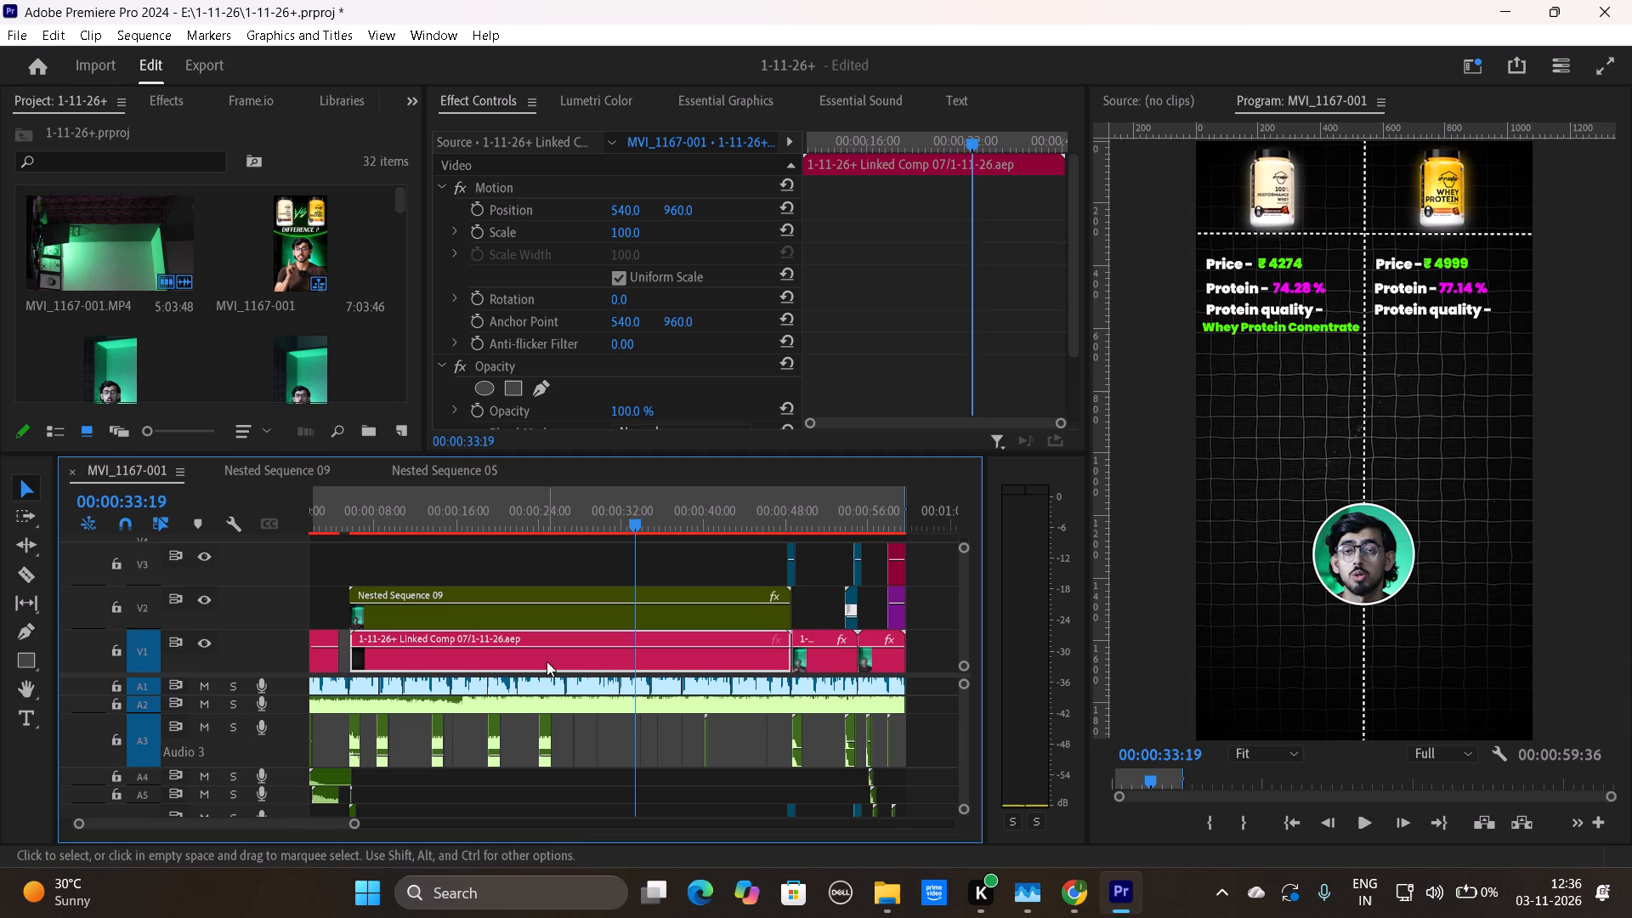
Extend the end of the opening Linked Comp 04 clip on V1 to meet the start of Linked Comp 07.
left_click_drag(336, 637, 383, 638)
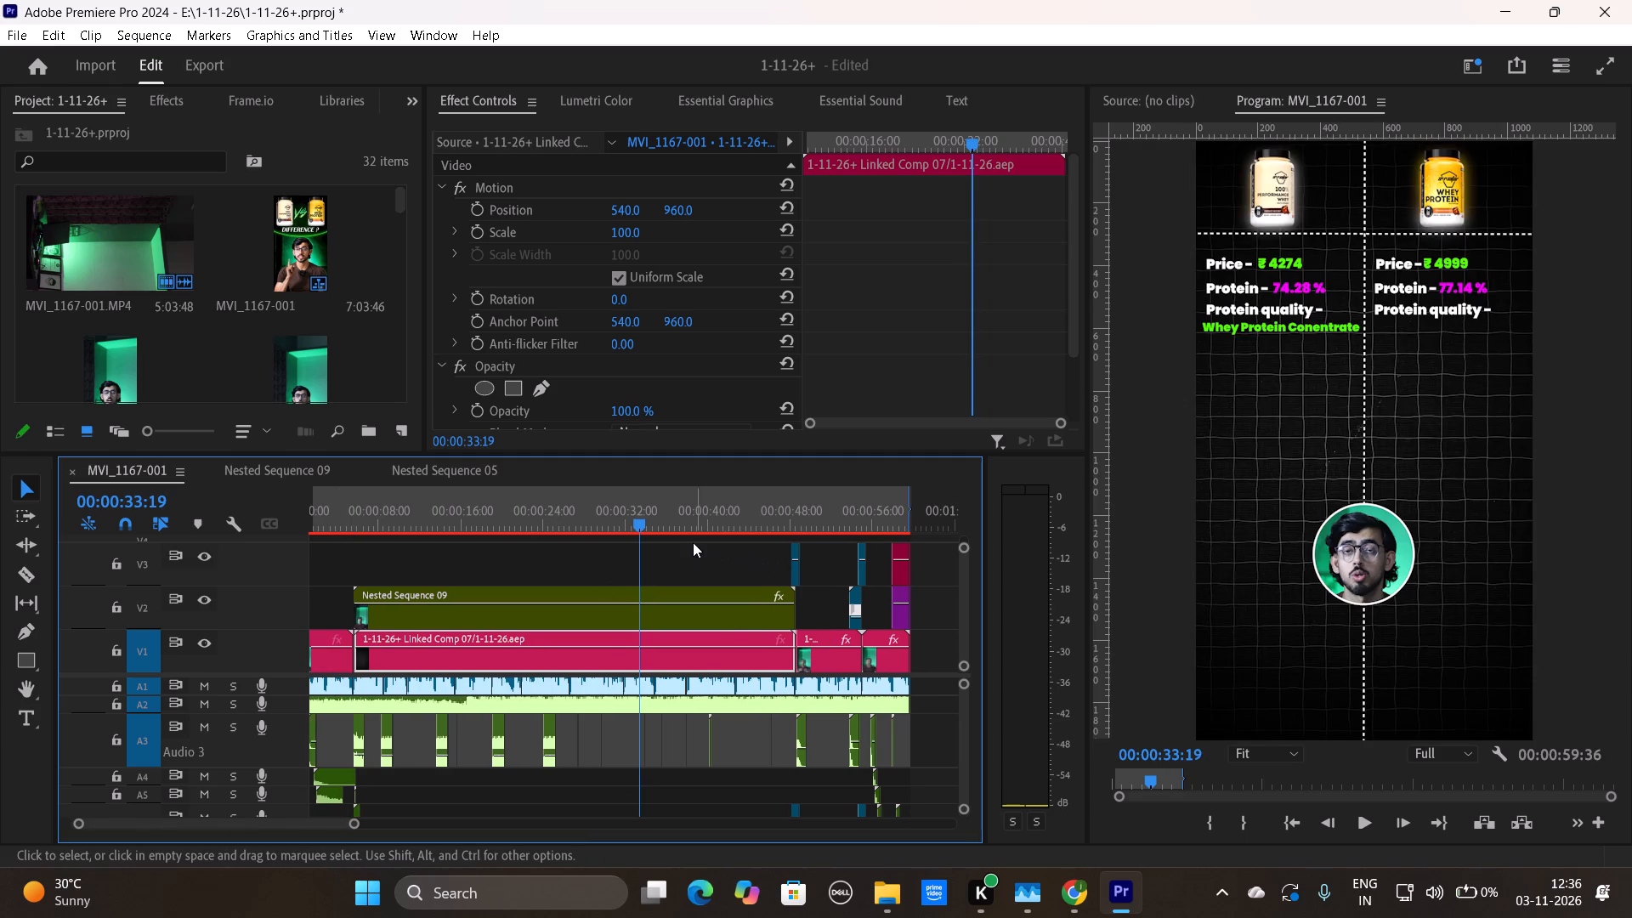
Shift the Linked Comp 07 clip slightly earlier on V1 so its end lines up with the end of Nested Sequence 09.
left_click_drag(654, 522, 795, 524)
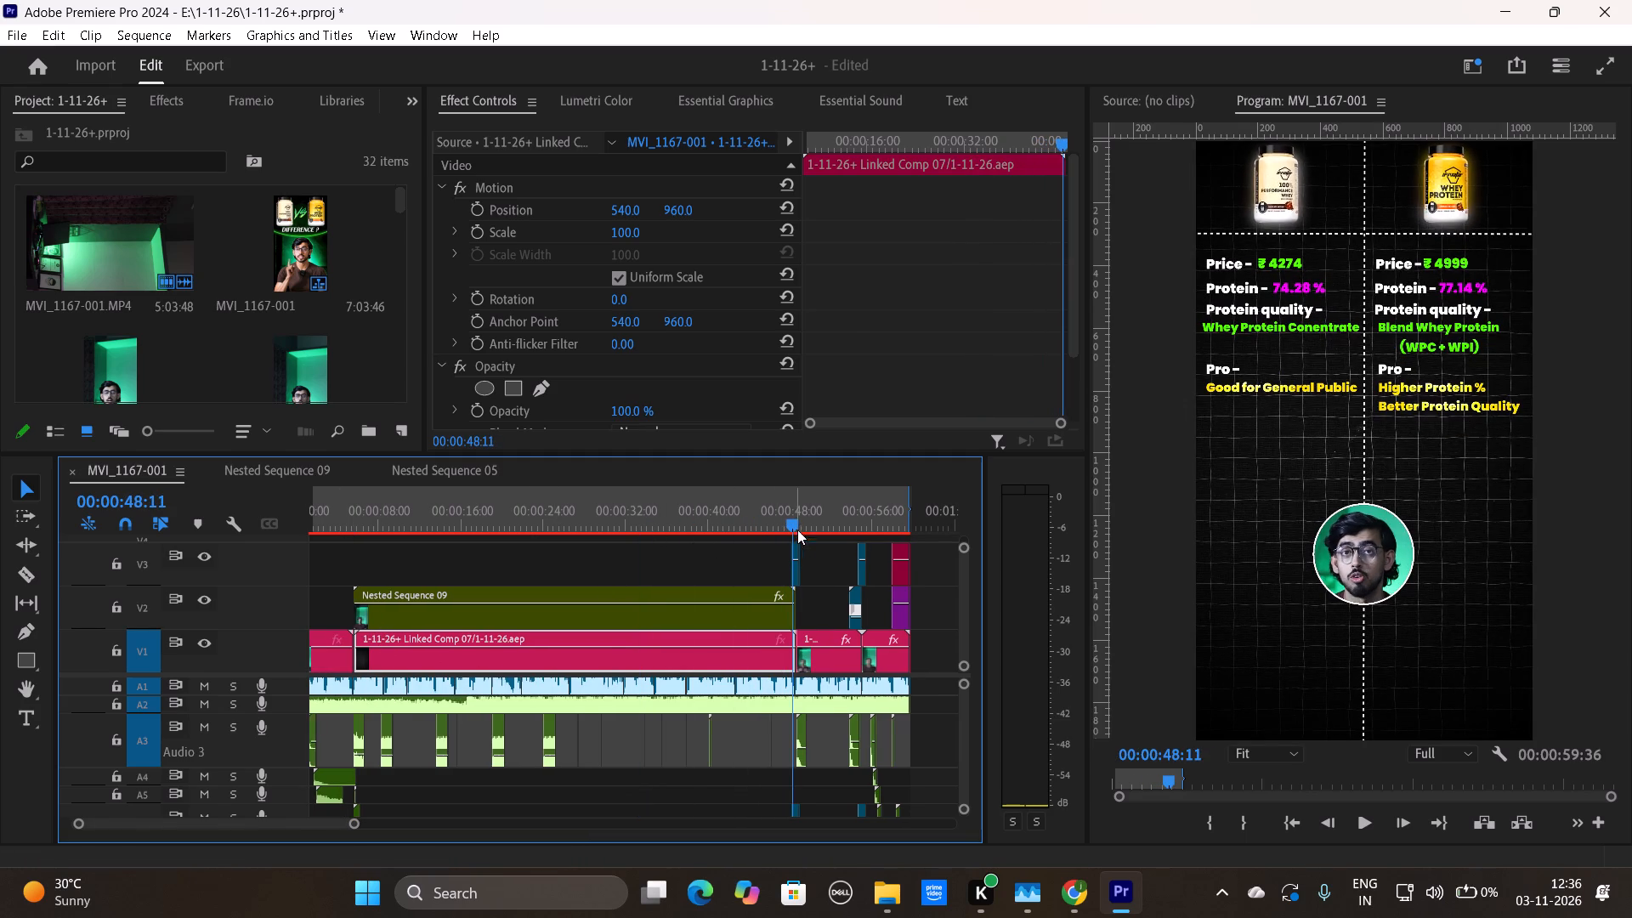
left_click_drag(354, 827, 256, 830)
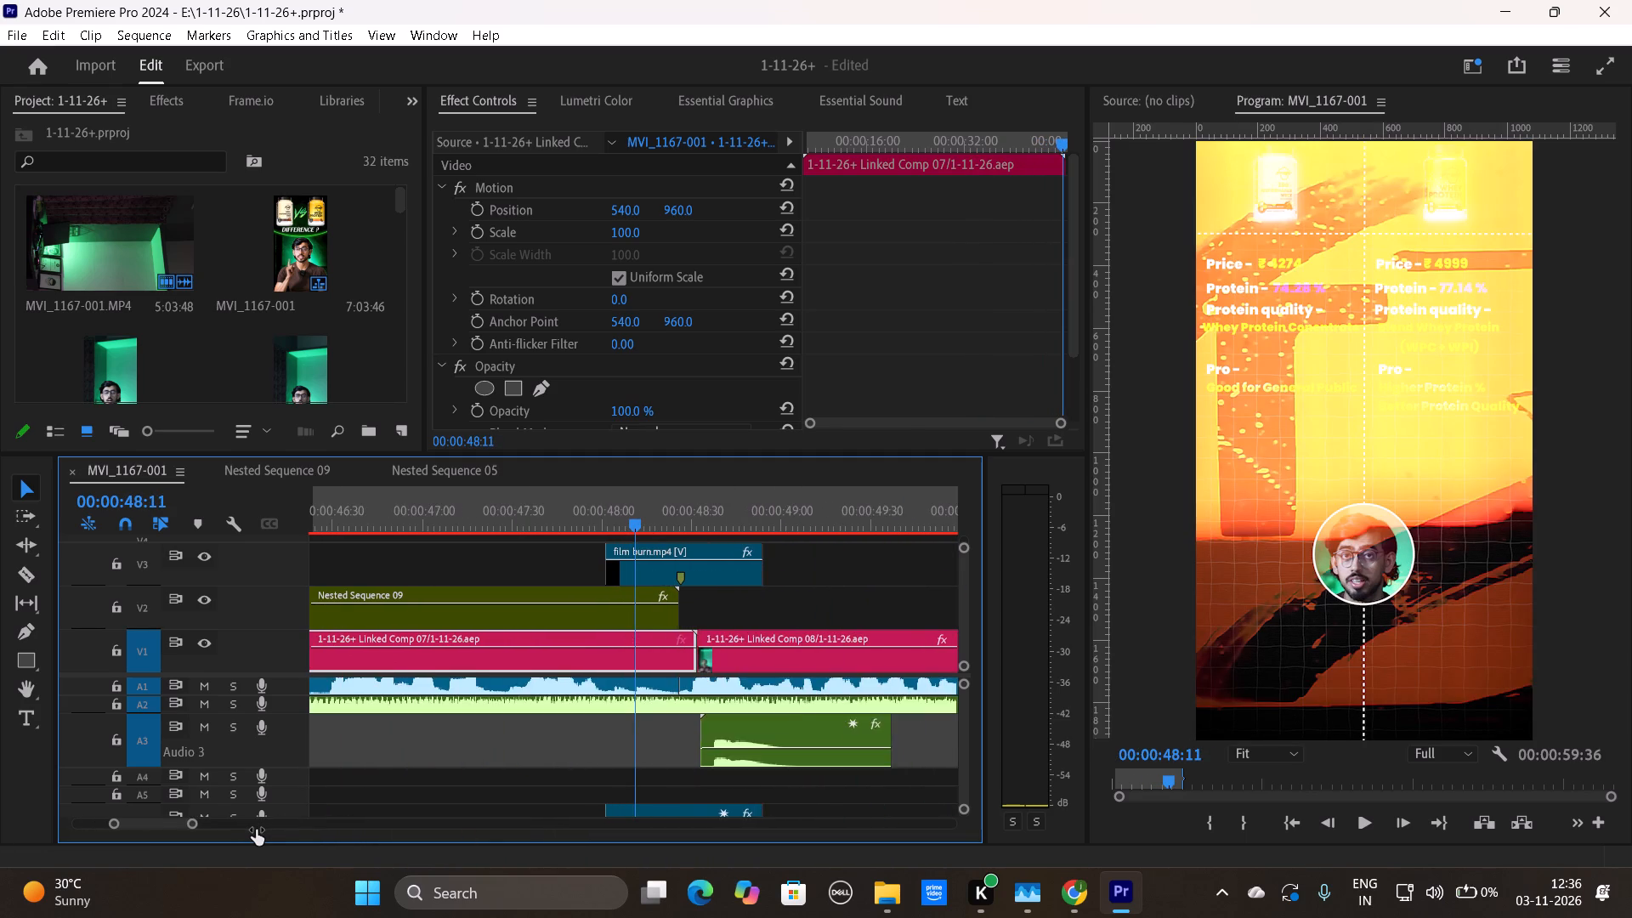
left_click_drag(256, 830, 250, 830)
left_click_drag(603, 659, 595, 659)
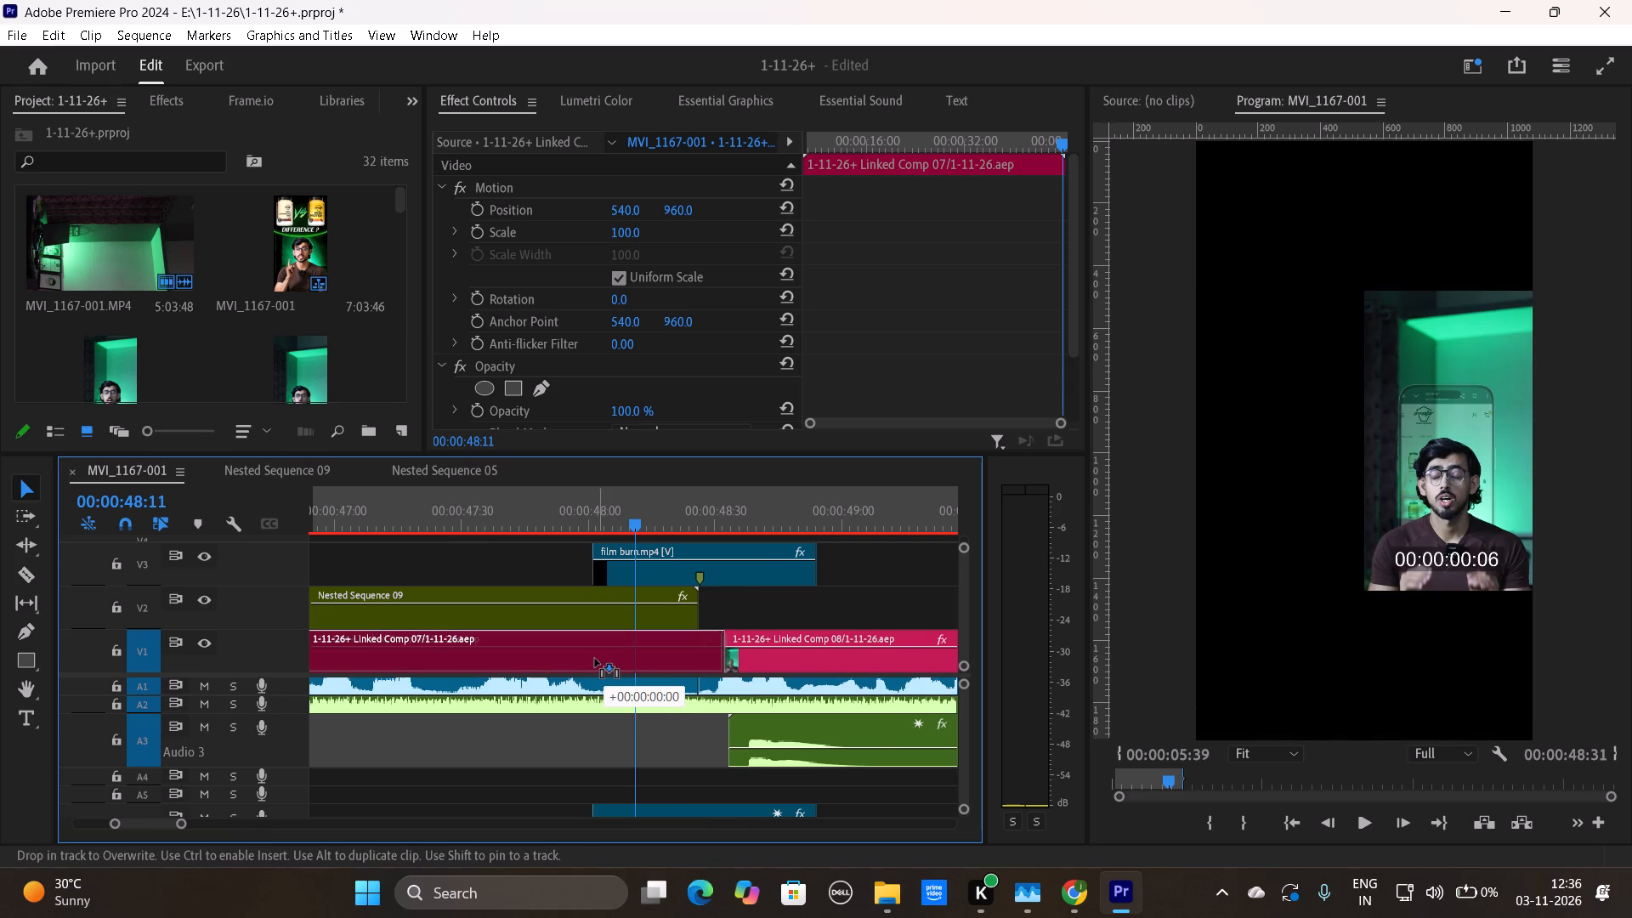
left_click_drag(595, 659, 585, 659)
Extend the start of the Linked Comp 08 clip back on V1 to meet the end of Linked Comp 07.
left_click_drag(728, 654, 717, 654)
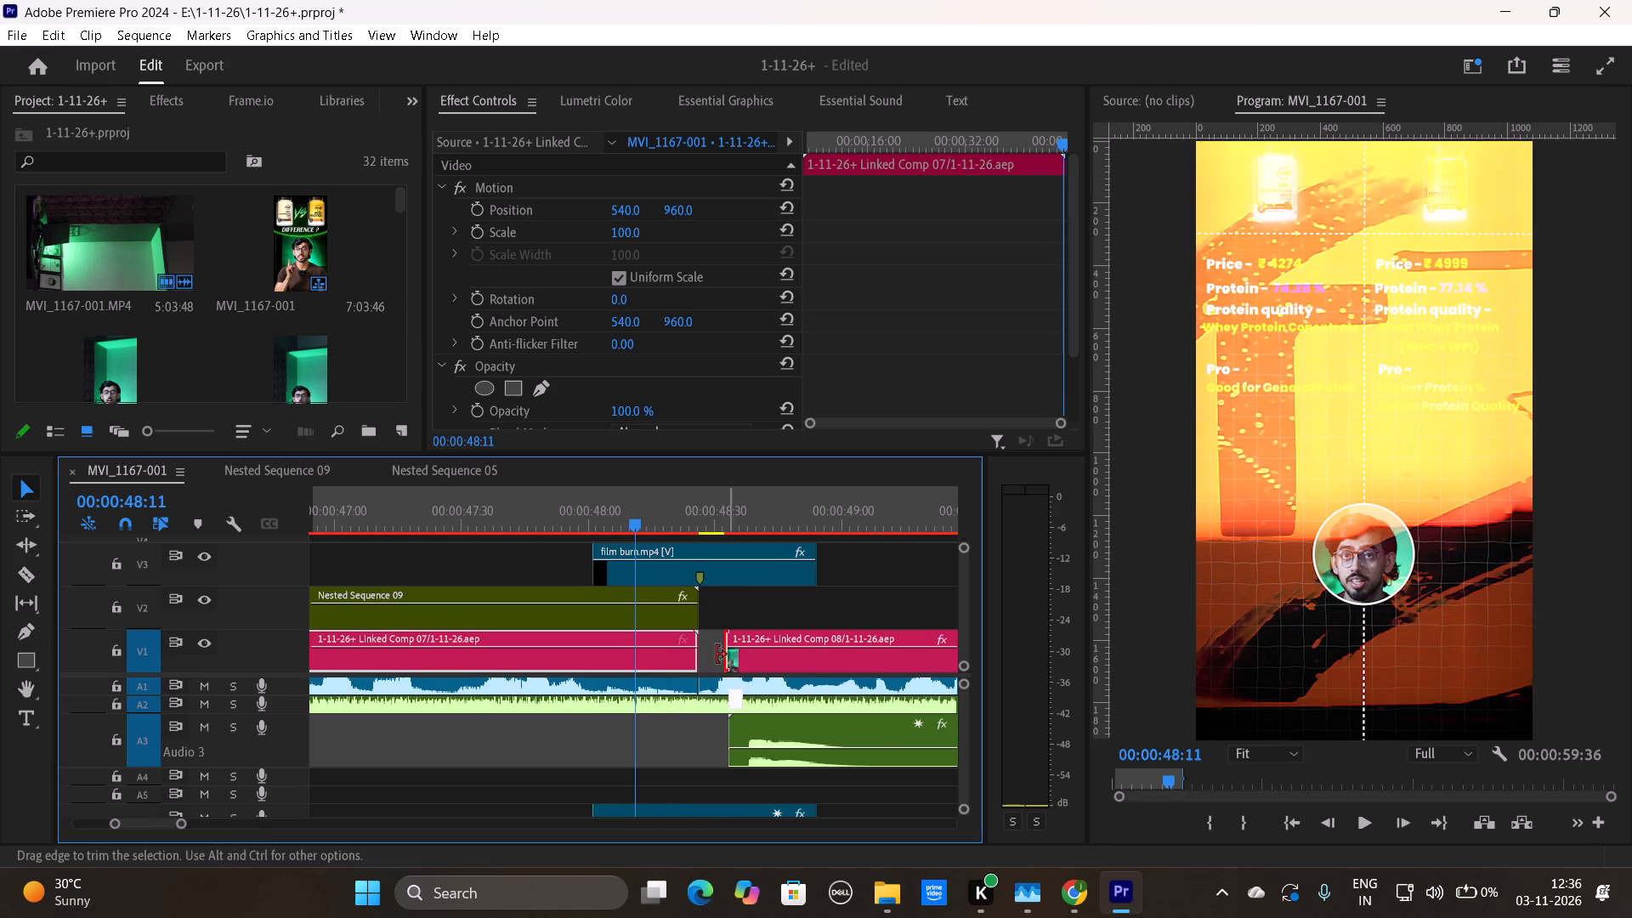
left_click_drag(717, 654, 697, 654)
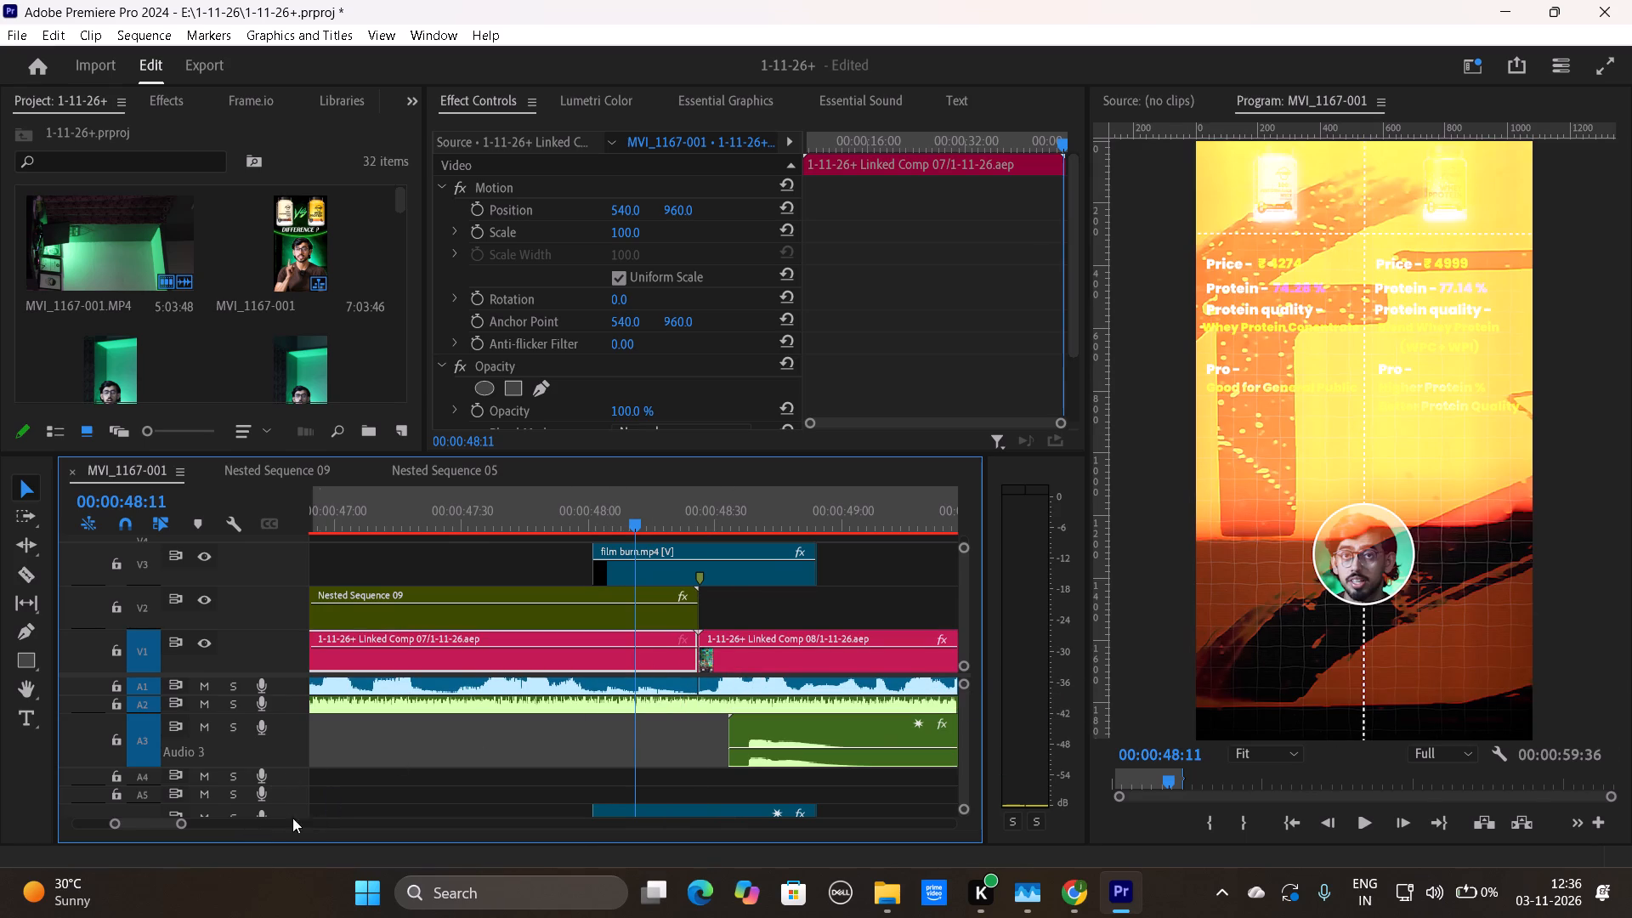
Inspect the V1 cuts at the start and end of Linked Comp 07 for gaps and alignment with Nested Sequence 09.
left_click_drag(182, 824, 340, 841)
left_click_drag(558, 511, 342, 549)
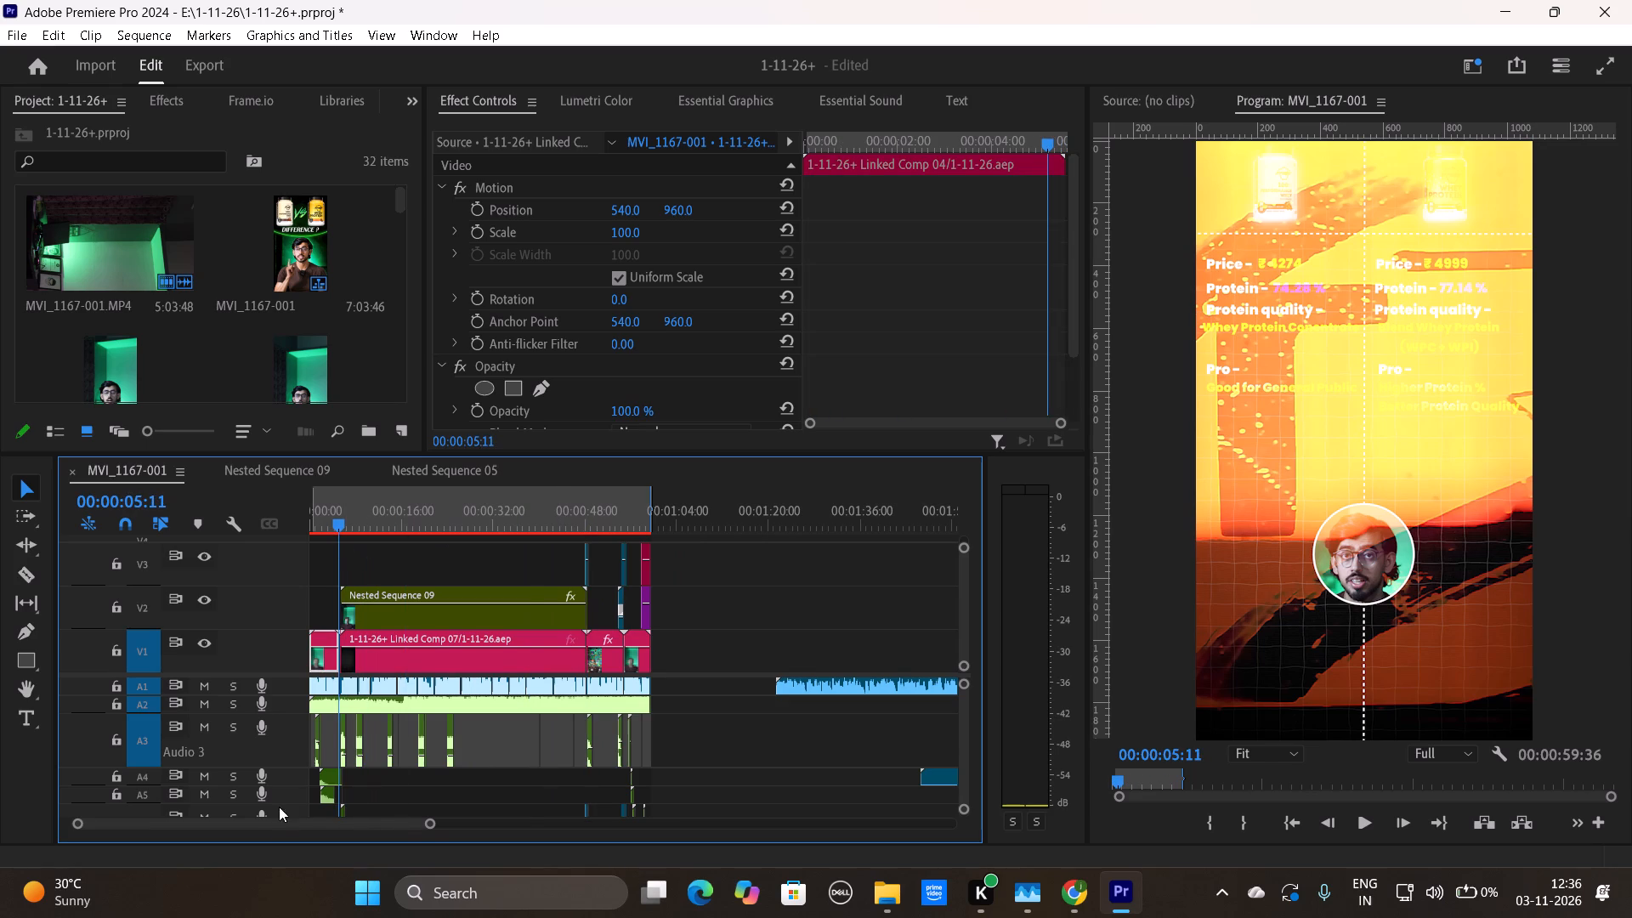
left_click_drag(428, 824, 288, 833)
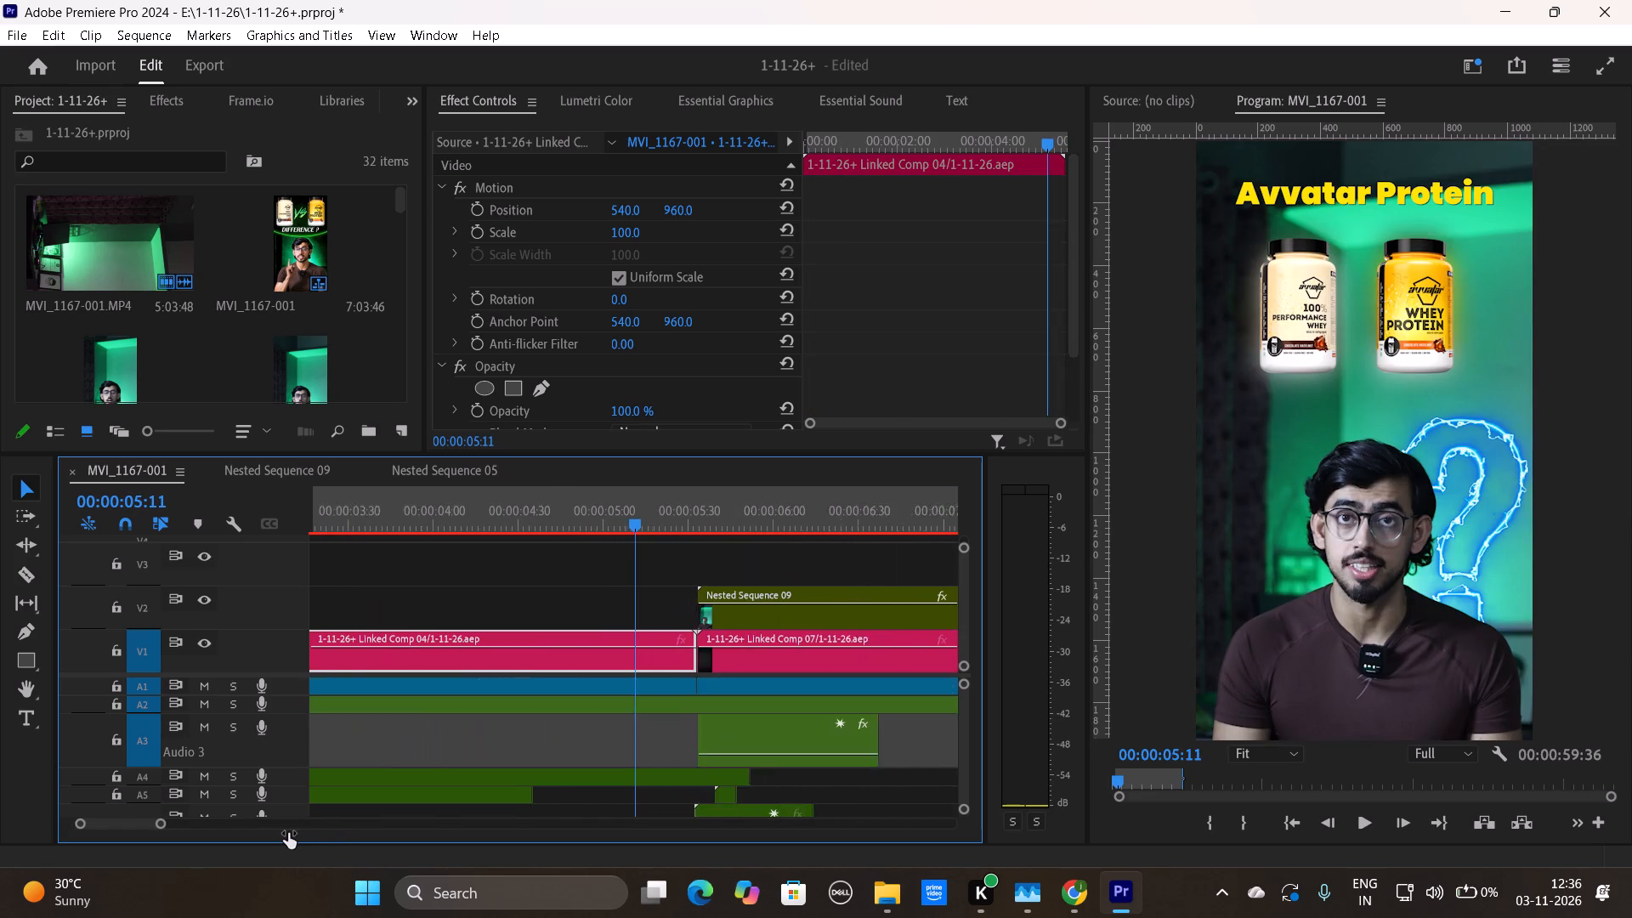
left_click_drag(288, 833, 285, 834)
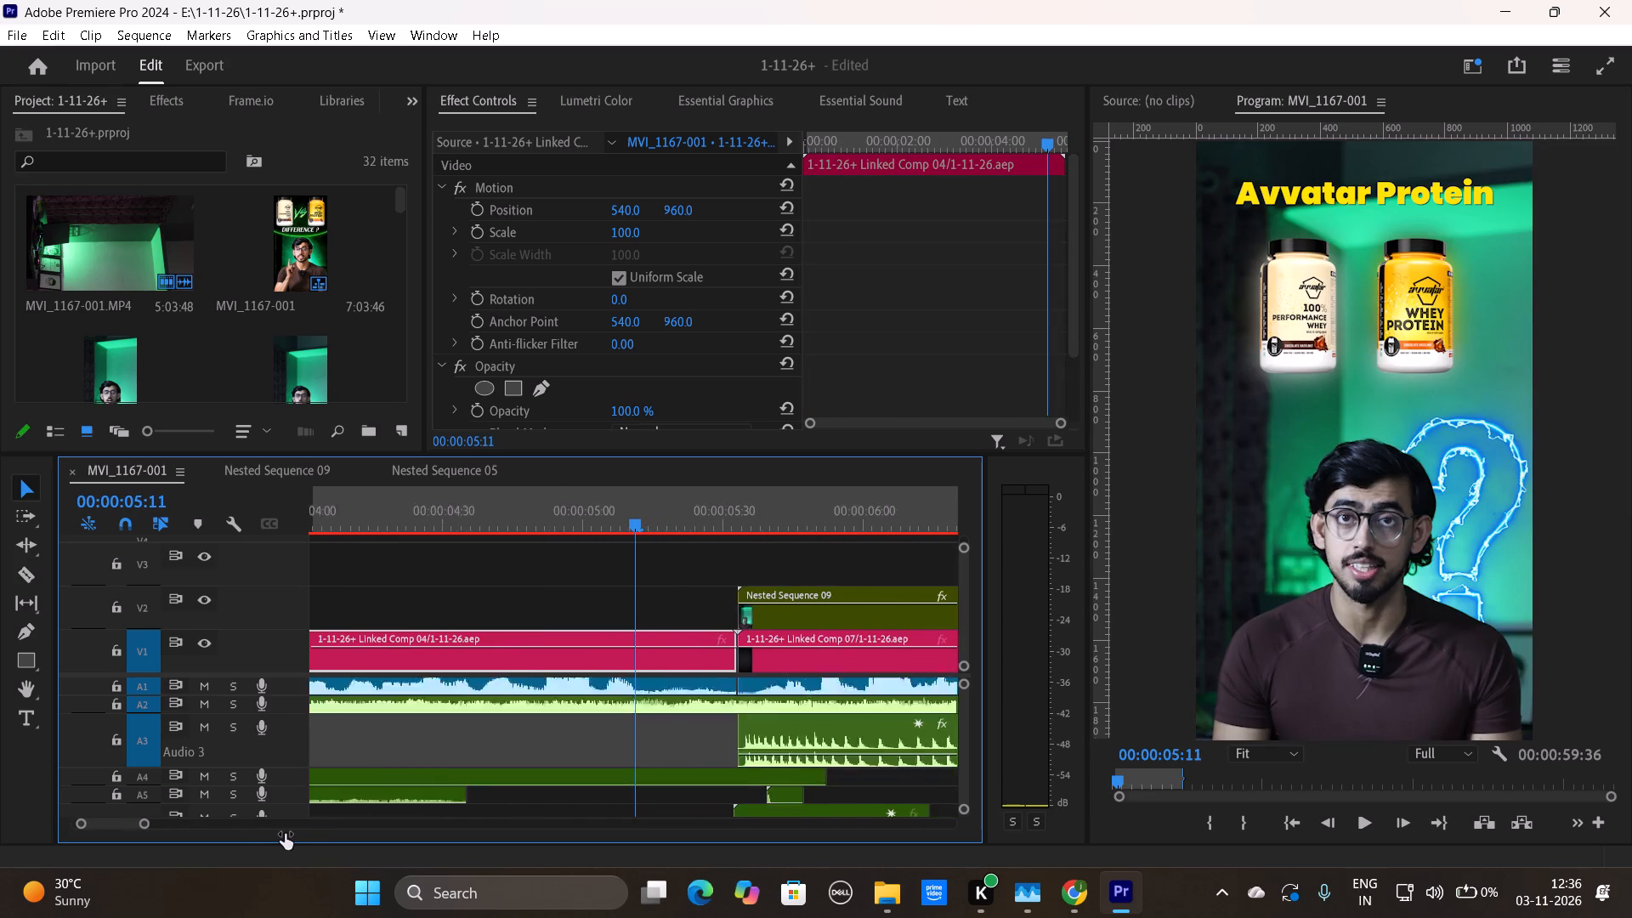
left_click_drag(285, 834, 475, 830)
left_click_drag(373, 517, 776, 540)
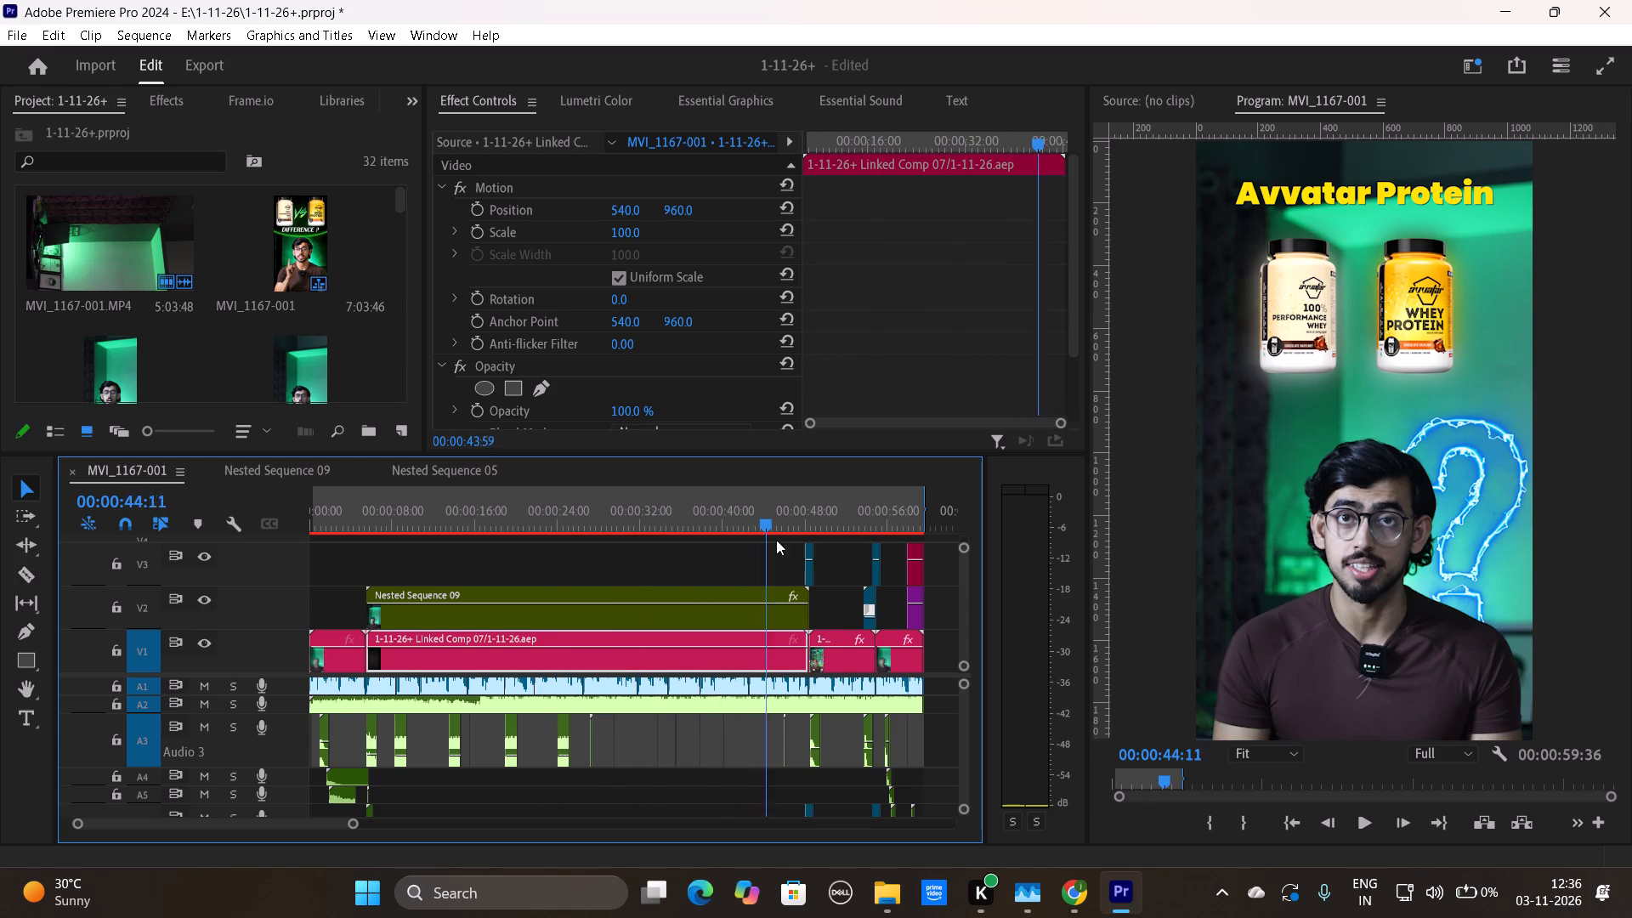
left_click_drag(776, 540, 787, 540)
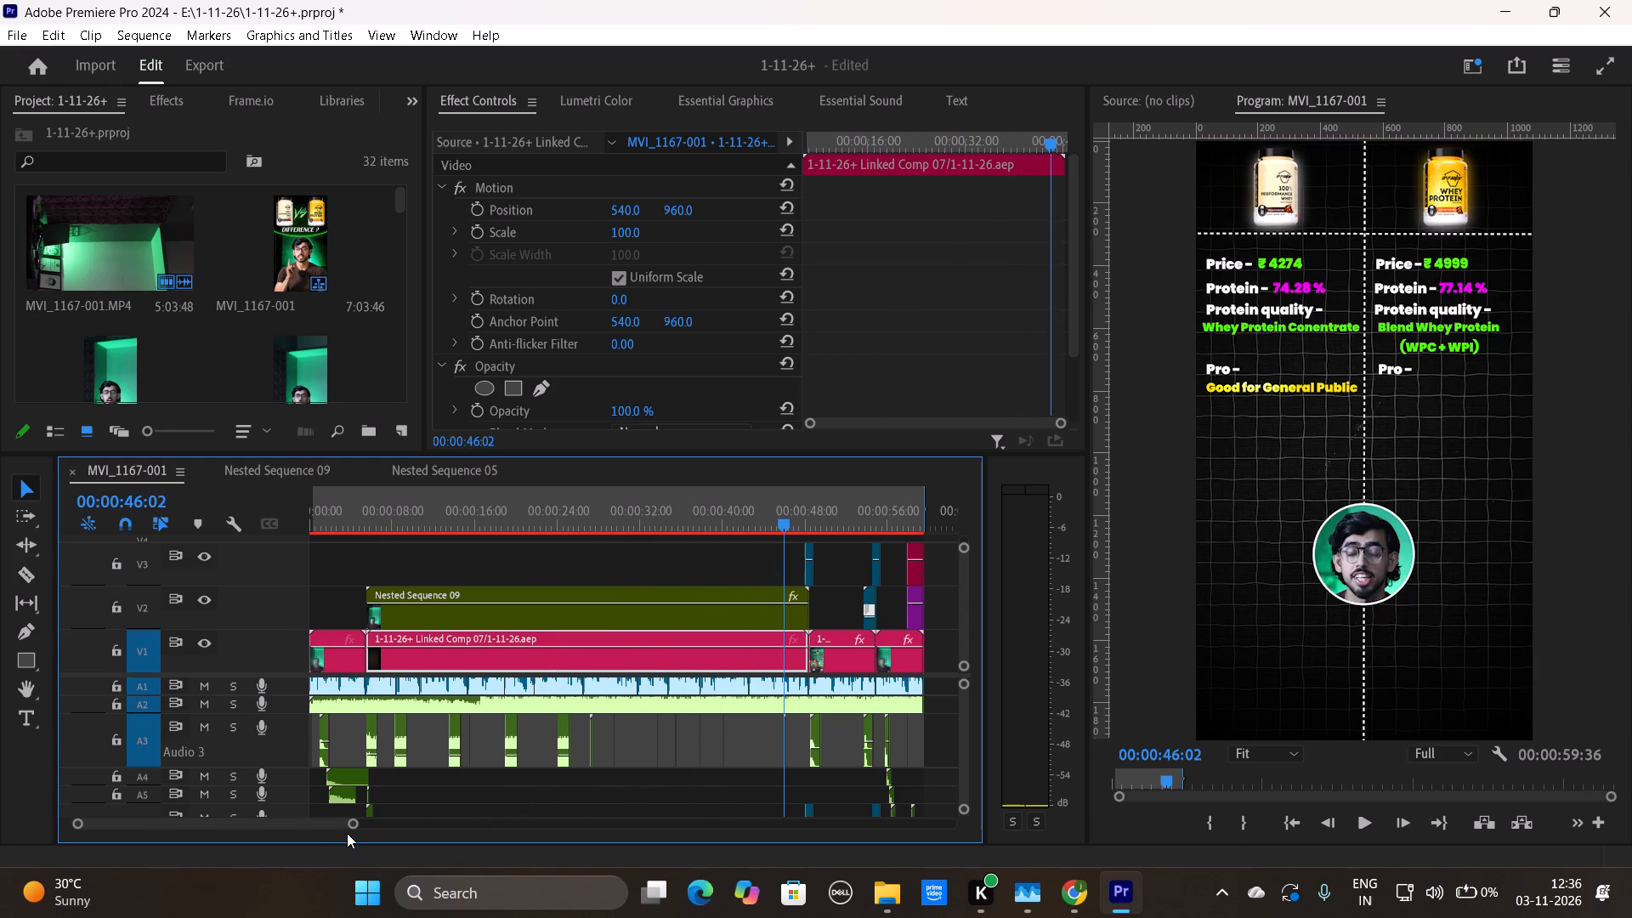
left_click_drag(354, 826, 271, 836)
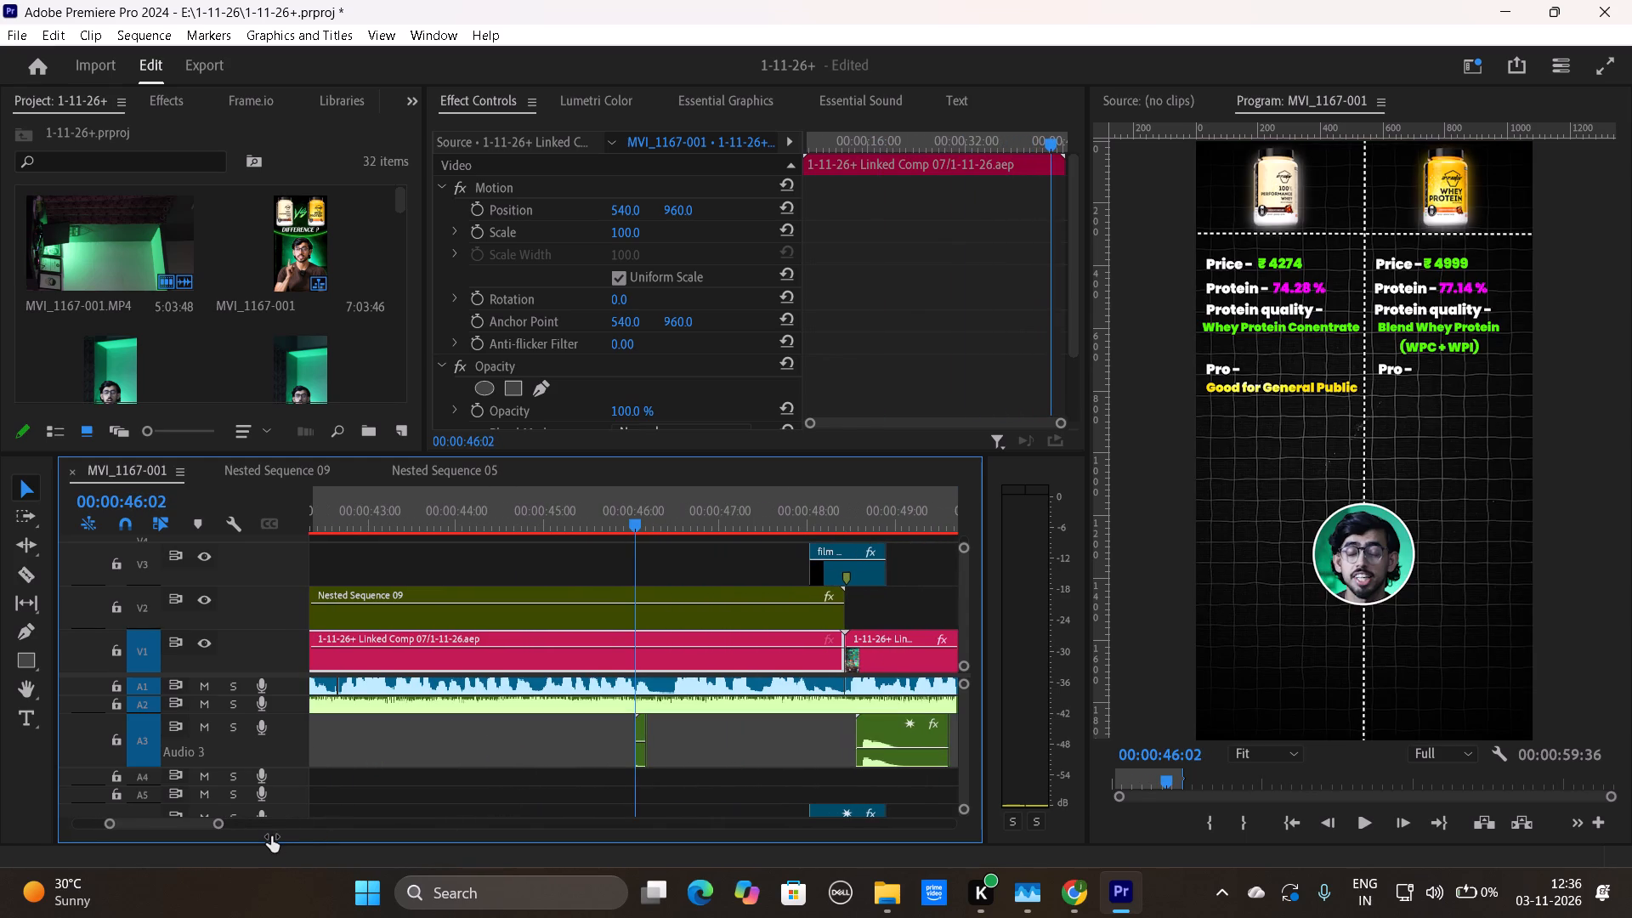
left_click_drag(271, 836, 397, 830)
left_click_drag(595, 517, 338, 552)
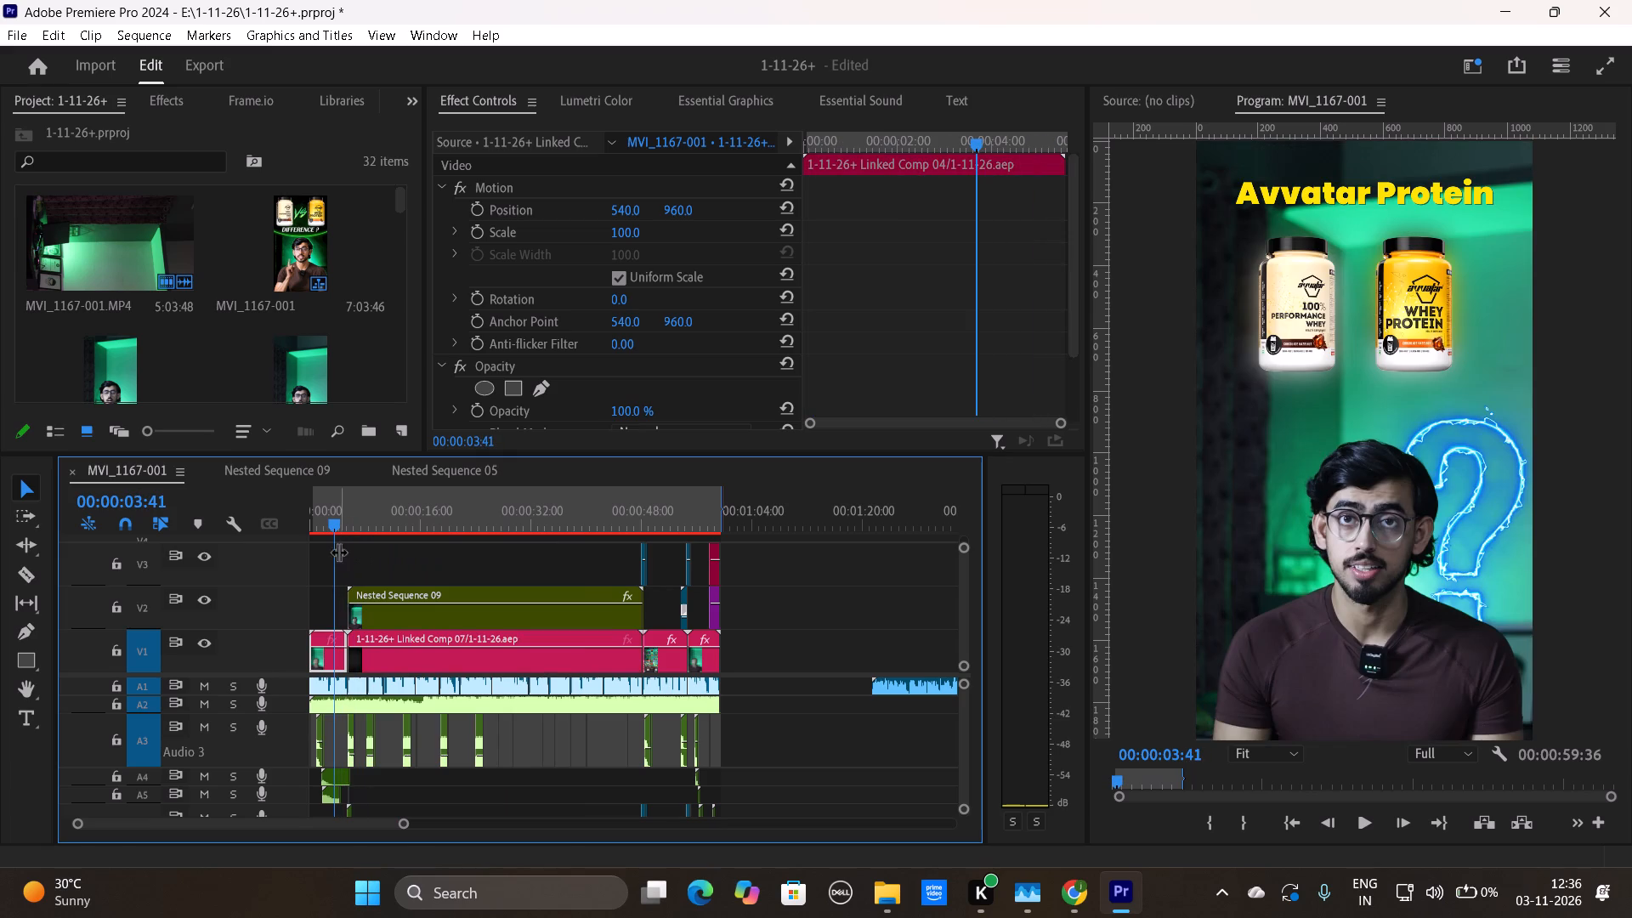
left_click_drag(404, 824, 309, 832)
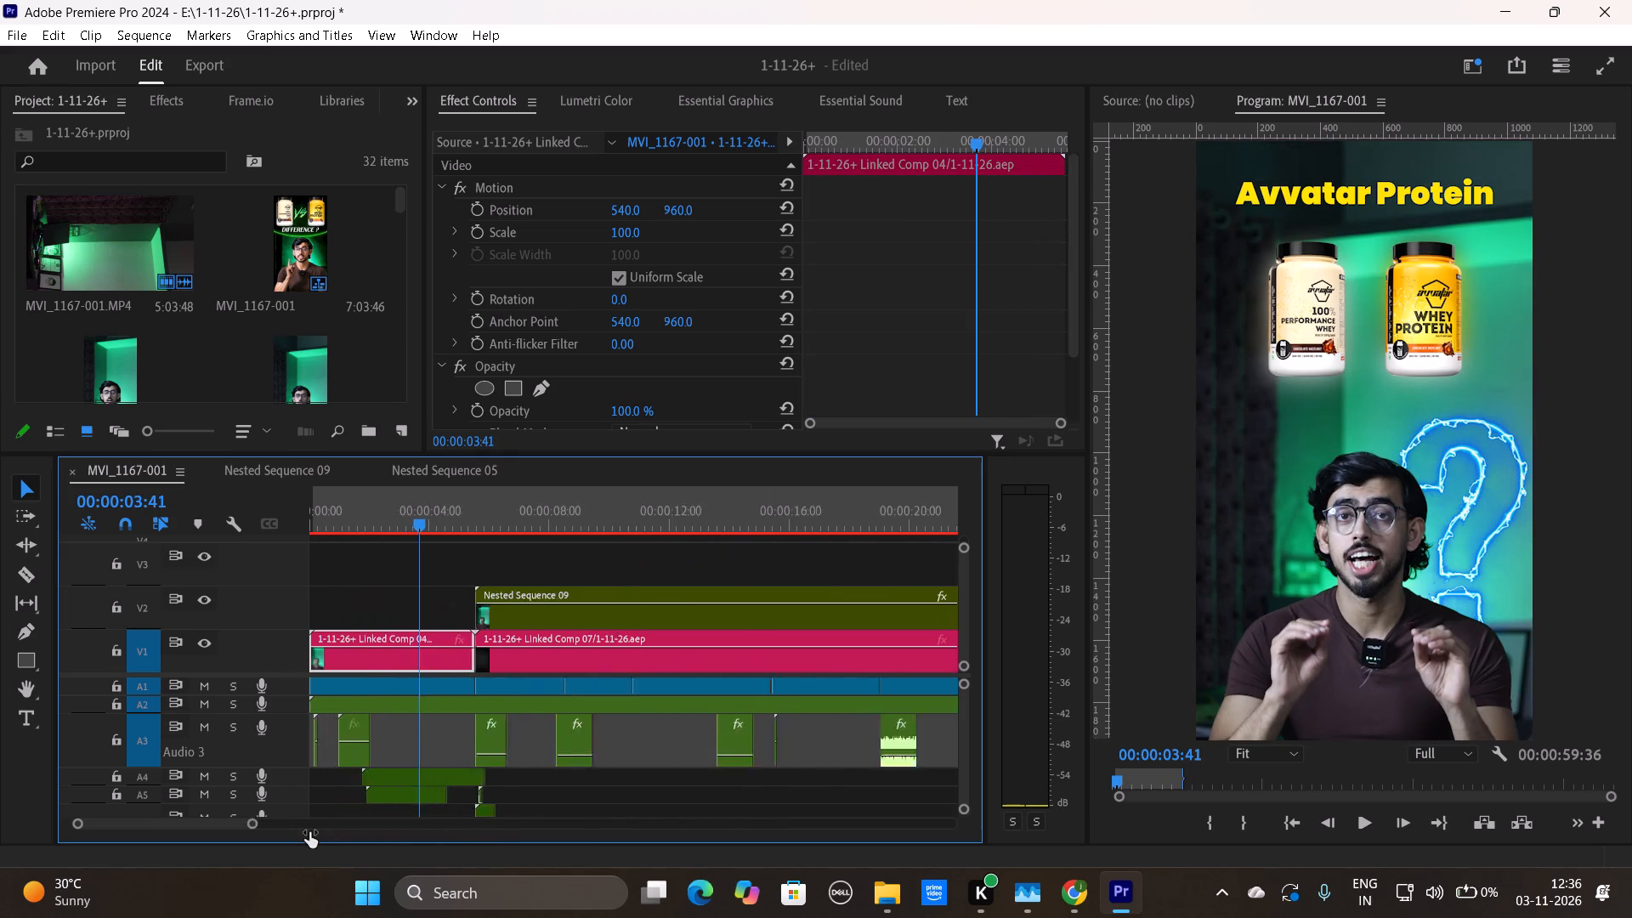
left_click_drag(309, 832, 280, 838)
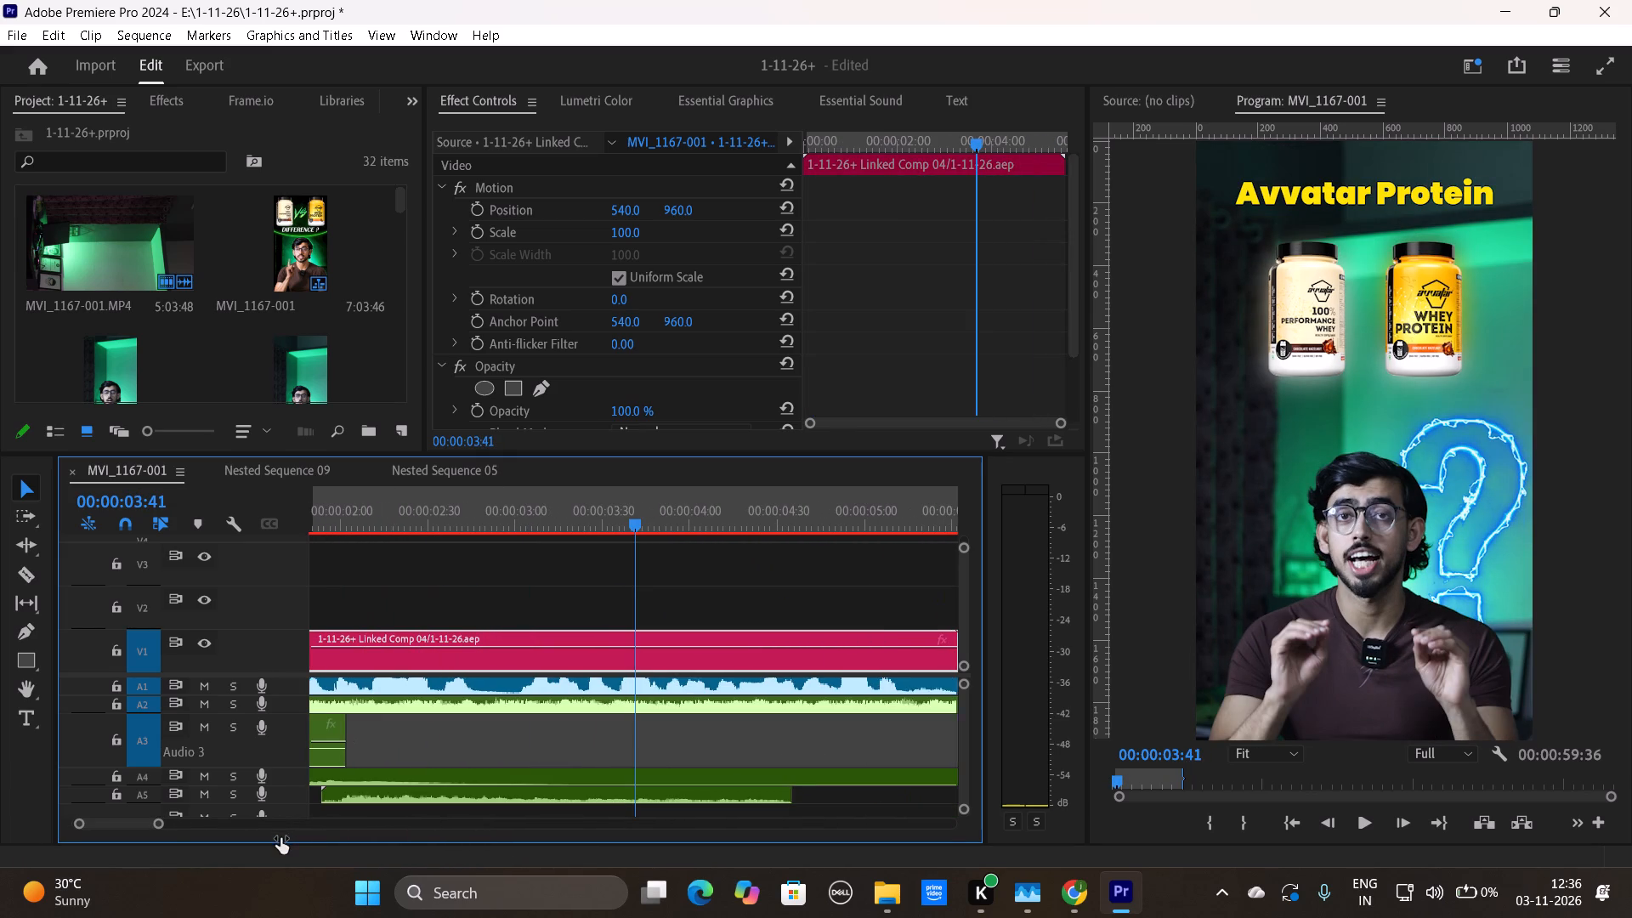
left_click_drag(280, 838, 295, 838)
left_click_drag(634, 518, 826, 534)
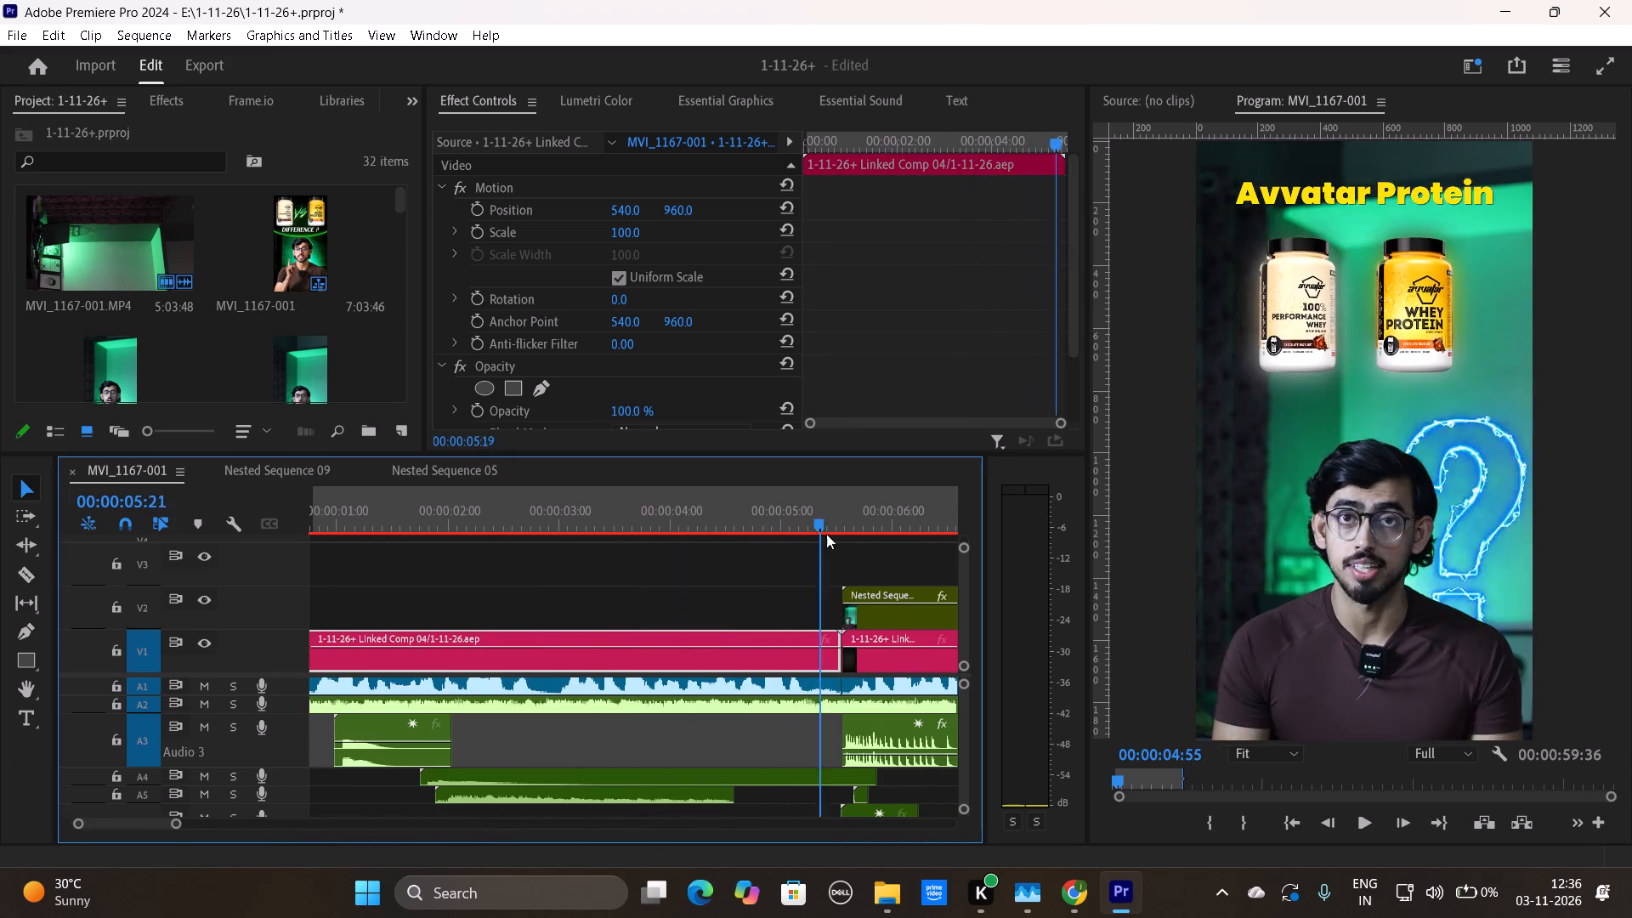
left_click_drag(826, 534, 836, 541)
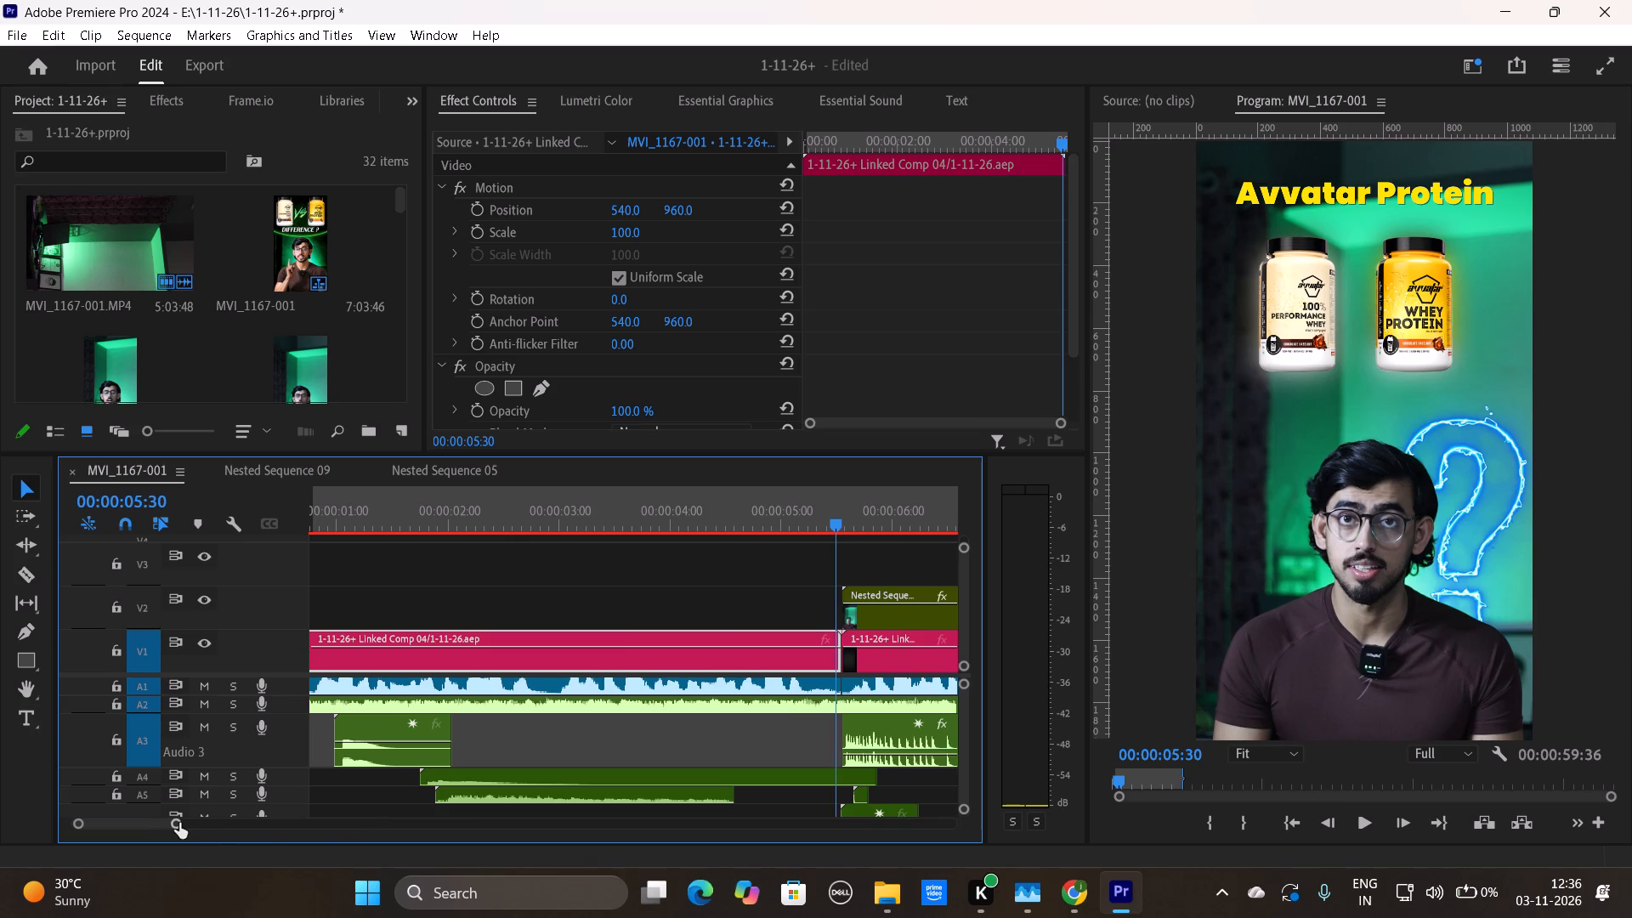
Scrub and play the product comparison in Linked Comp 07 from about 00:00:40 to 00:00:44 to review its text timing.
left_click_drag(179, 823, 342, 825)
left_click_drag(379, 515, 616, 534)
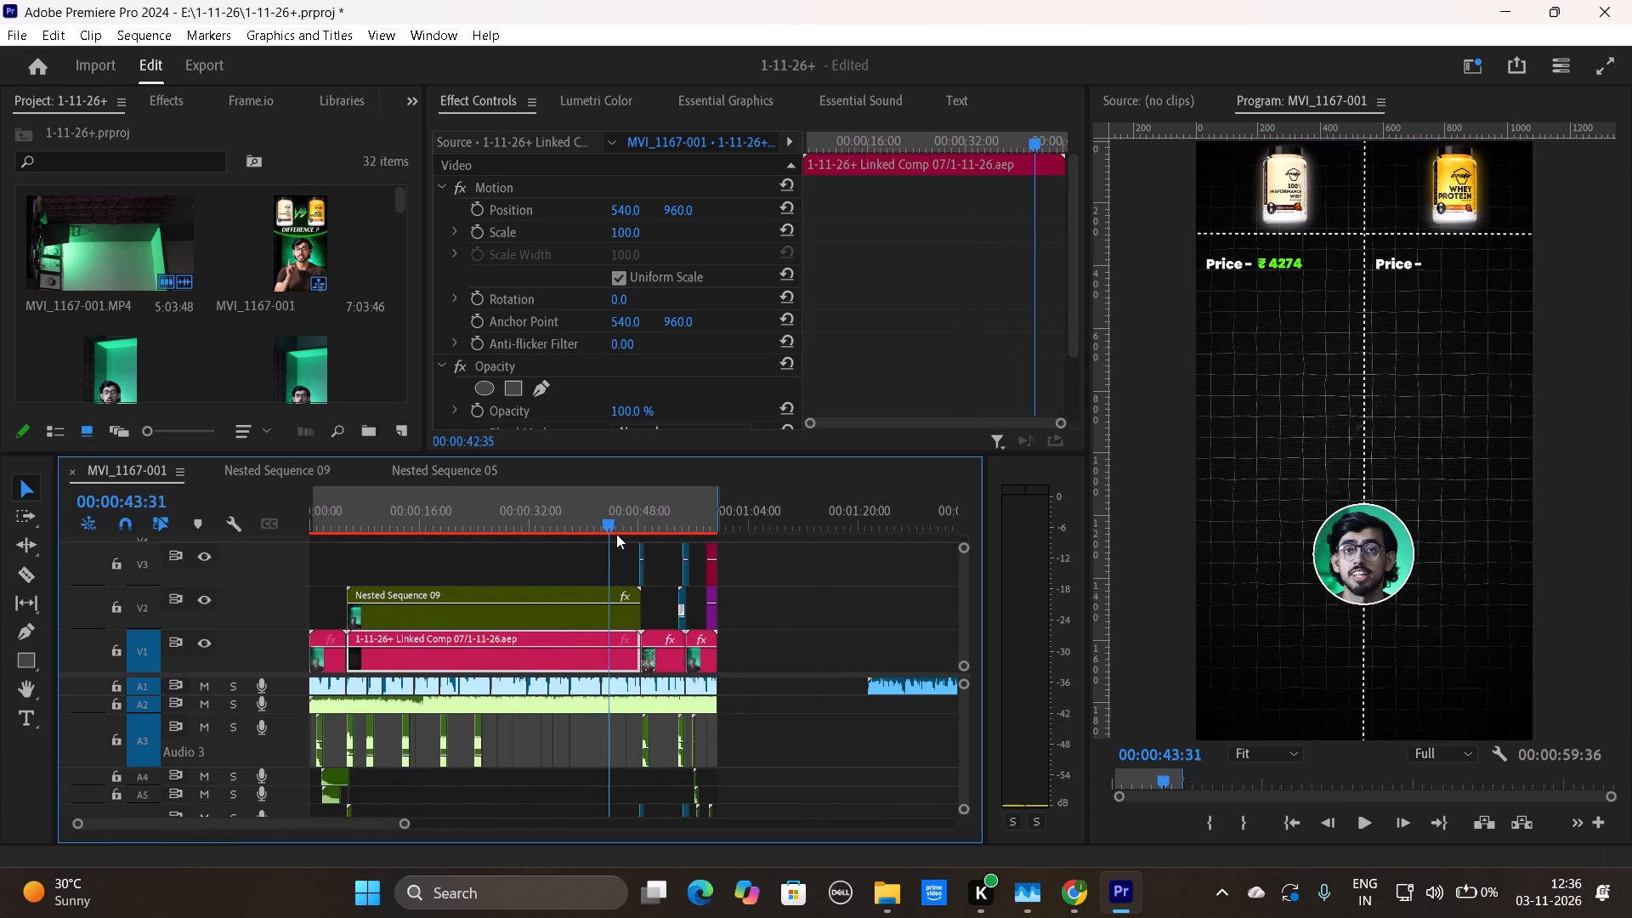
left_click_drag(616, 534, 617, 534)
right_click(560, 651)
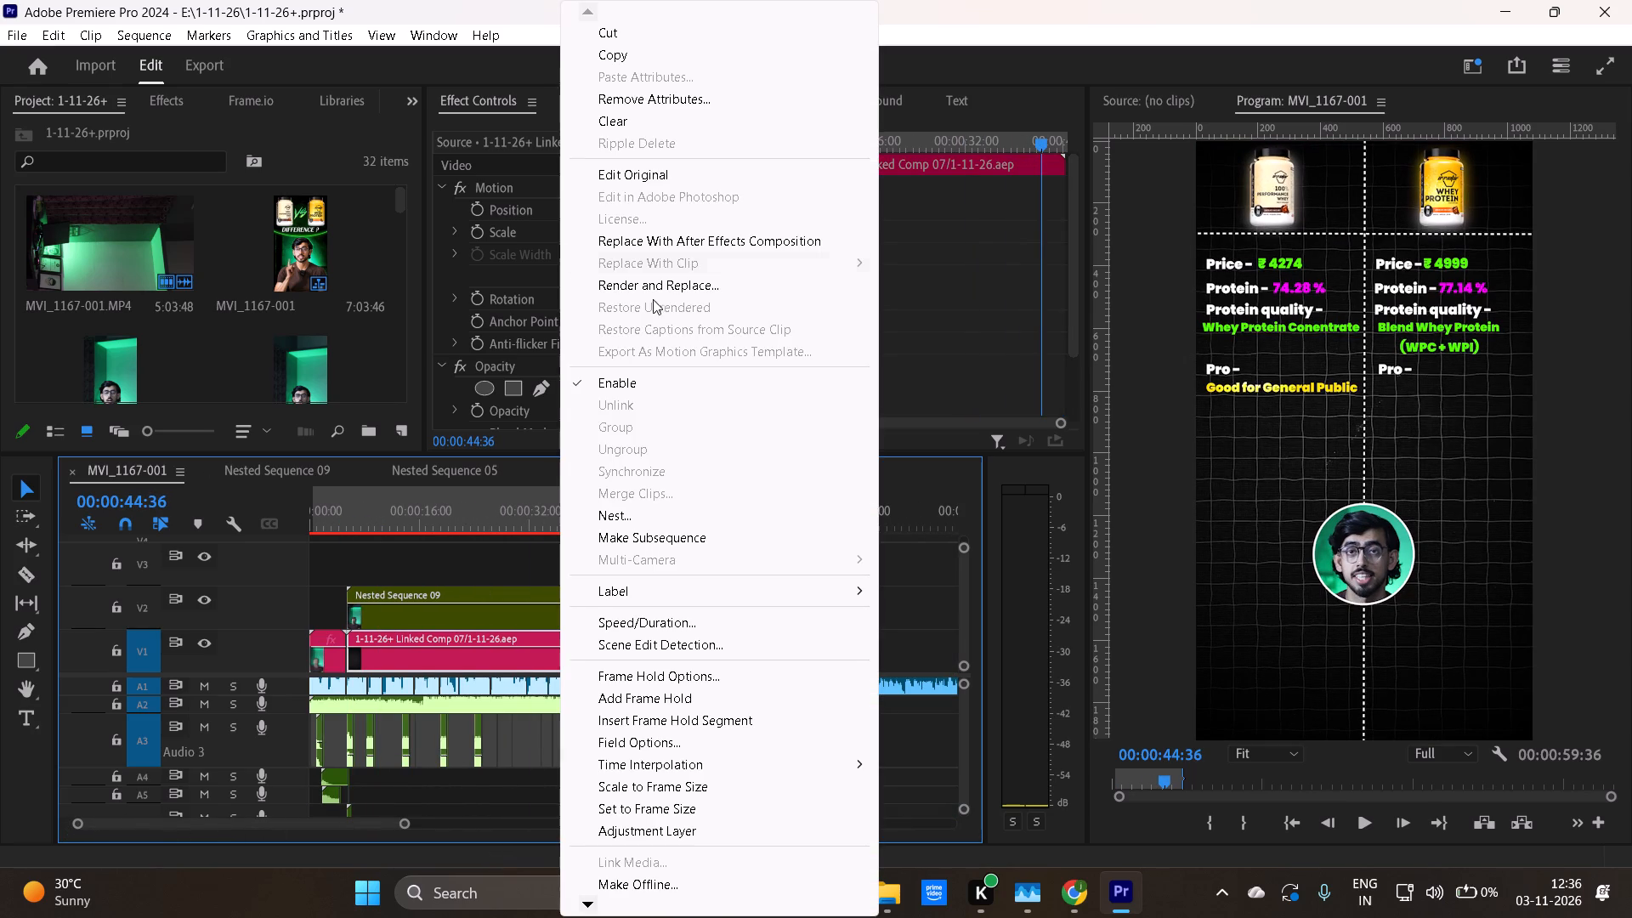
left_click(424, 538)
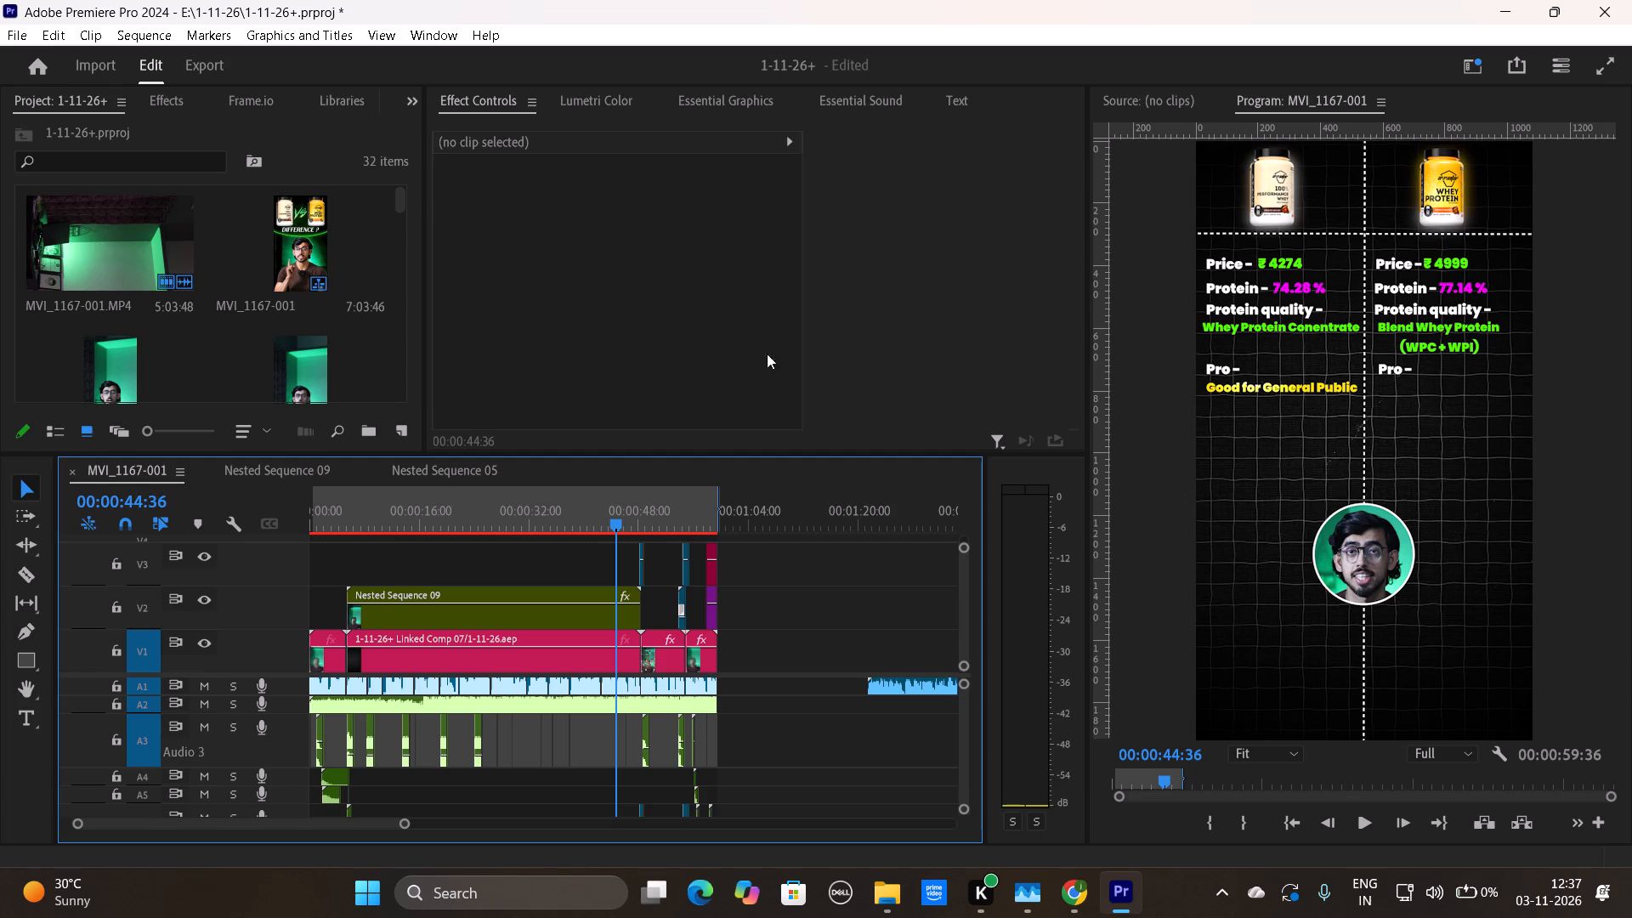
left_click_drag(614, 513, 587, 518)
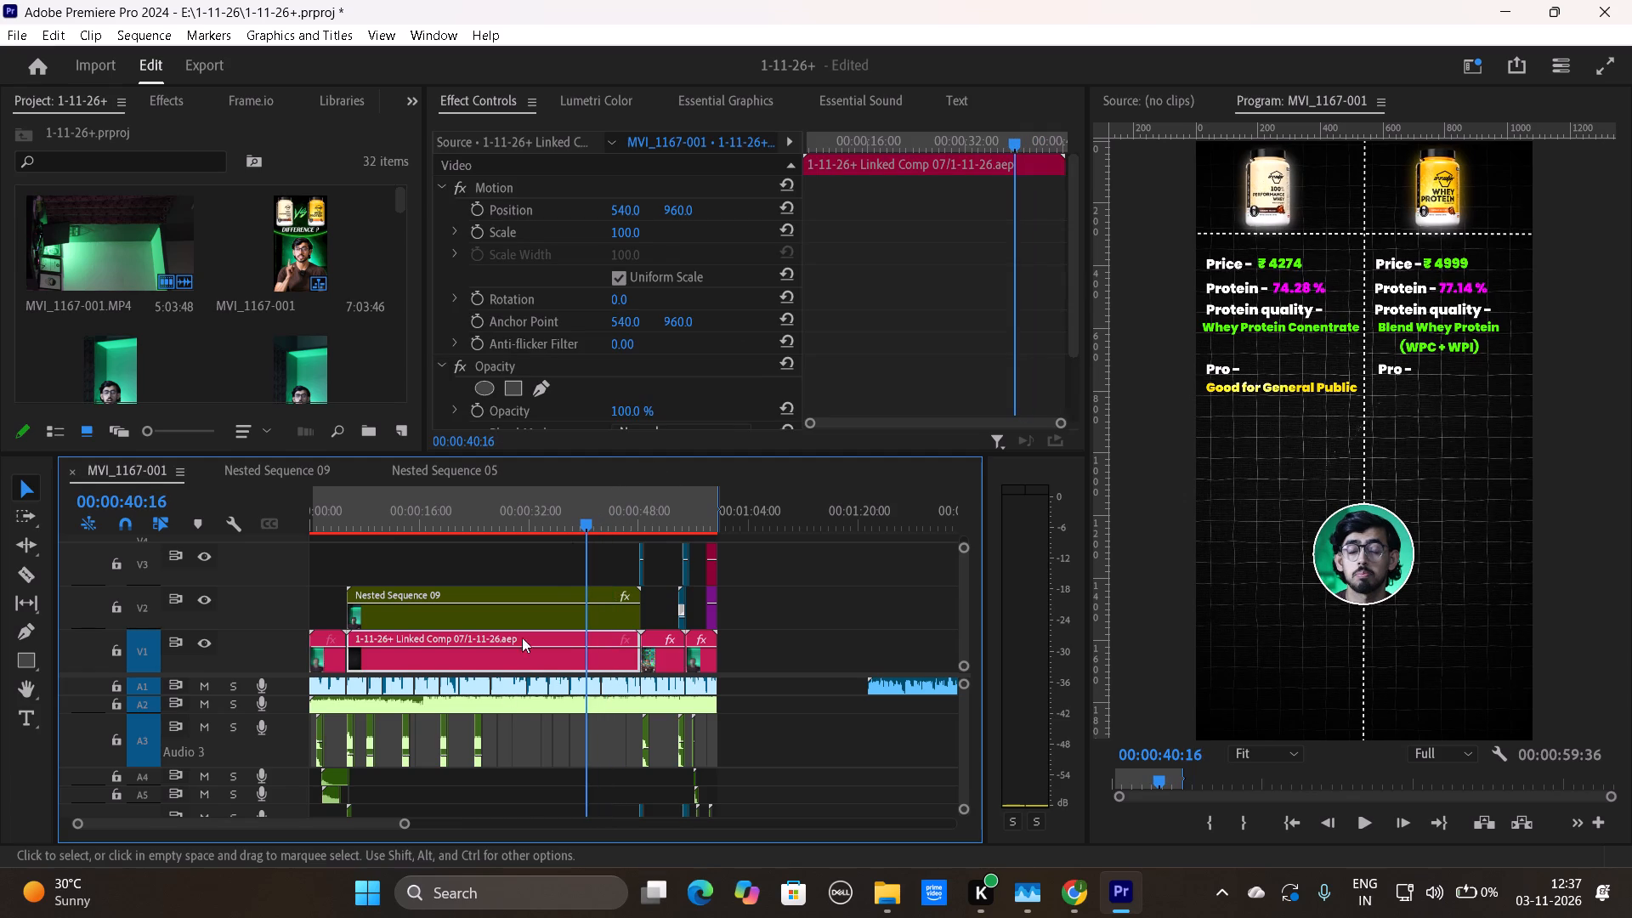
left_click_drag(408, 824, 297, 829)
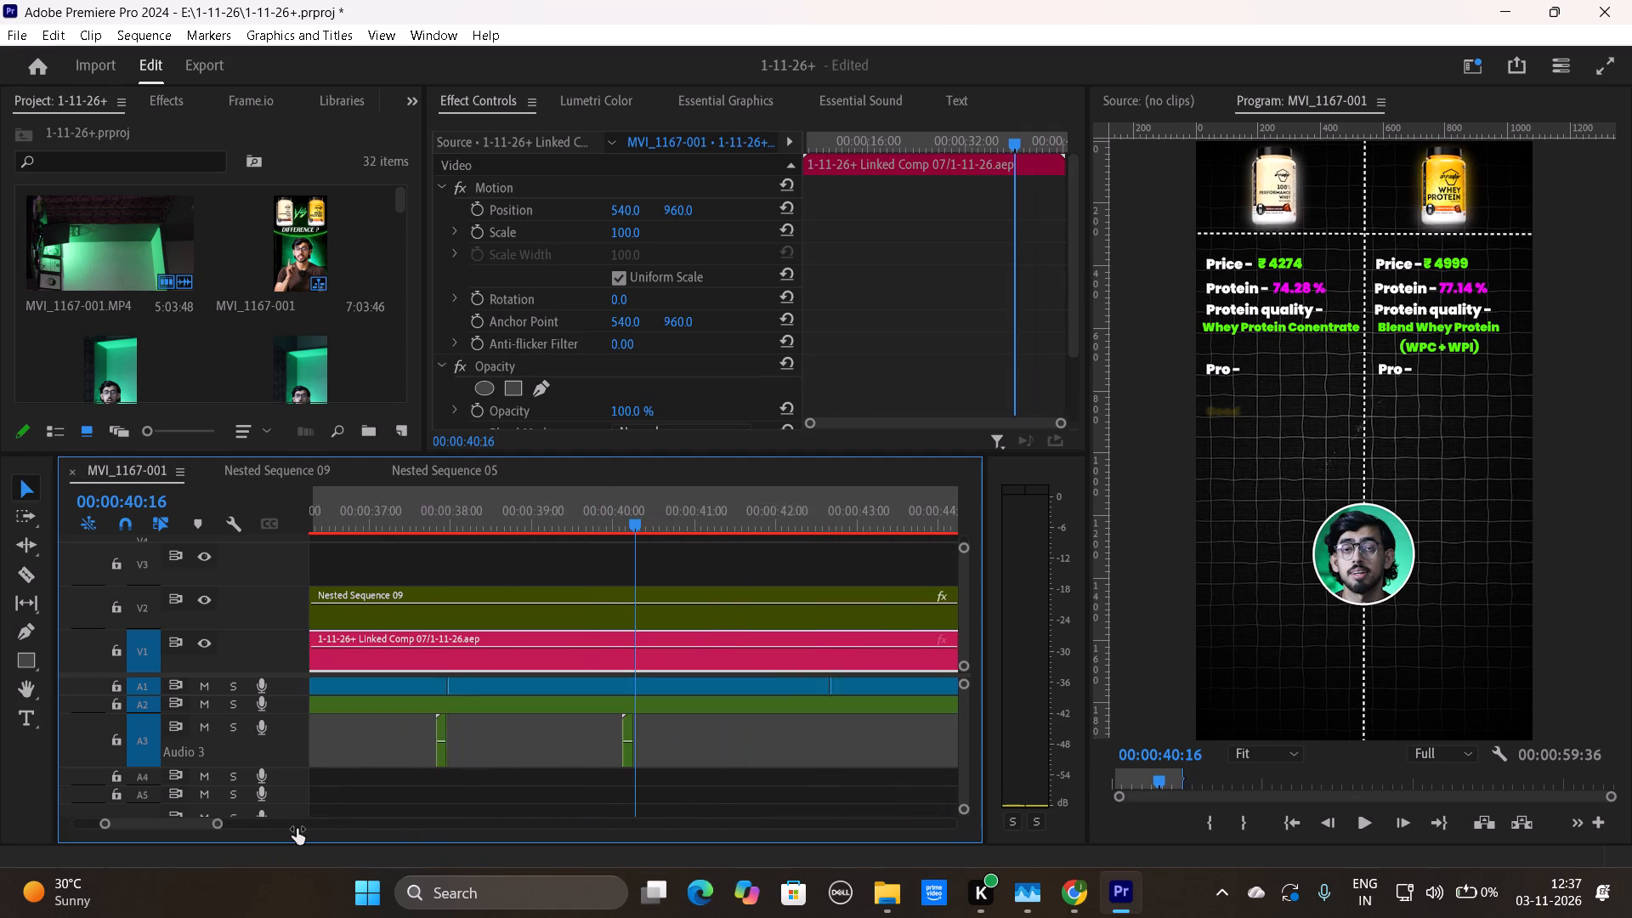
left_click_drag(297, 829, 327, 826)
key("space")
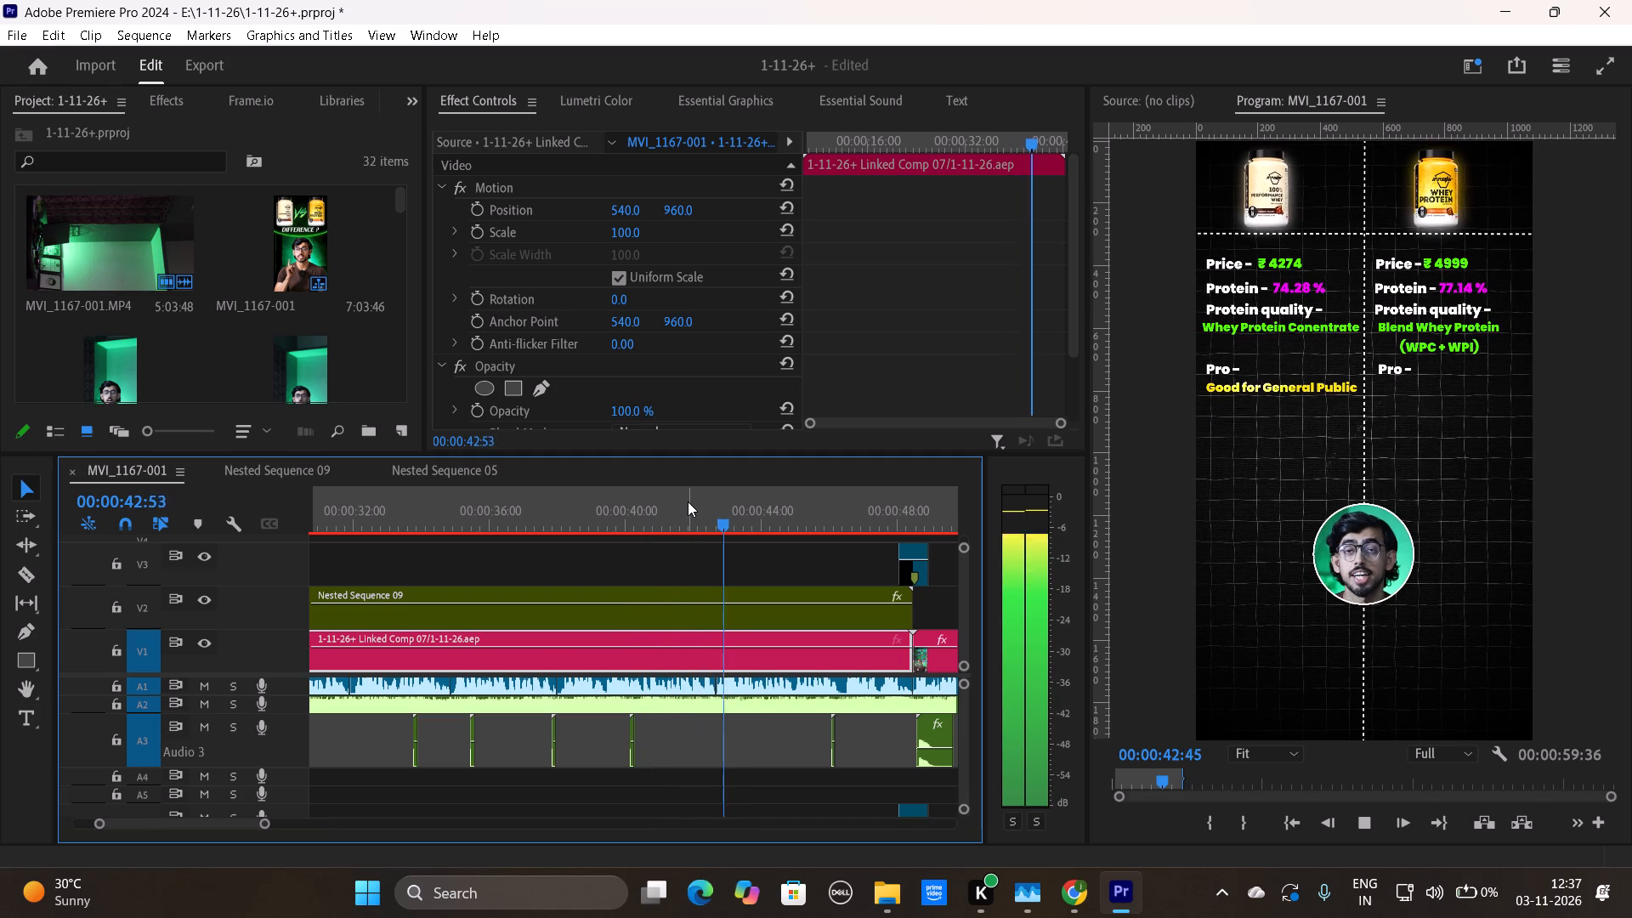
key("space")
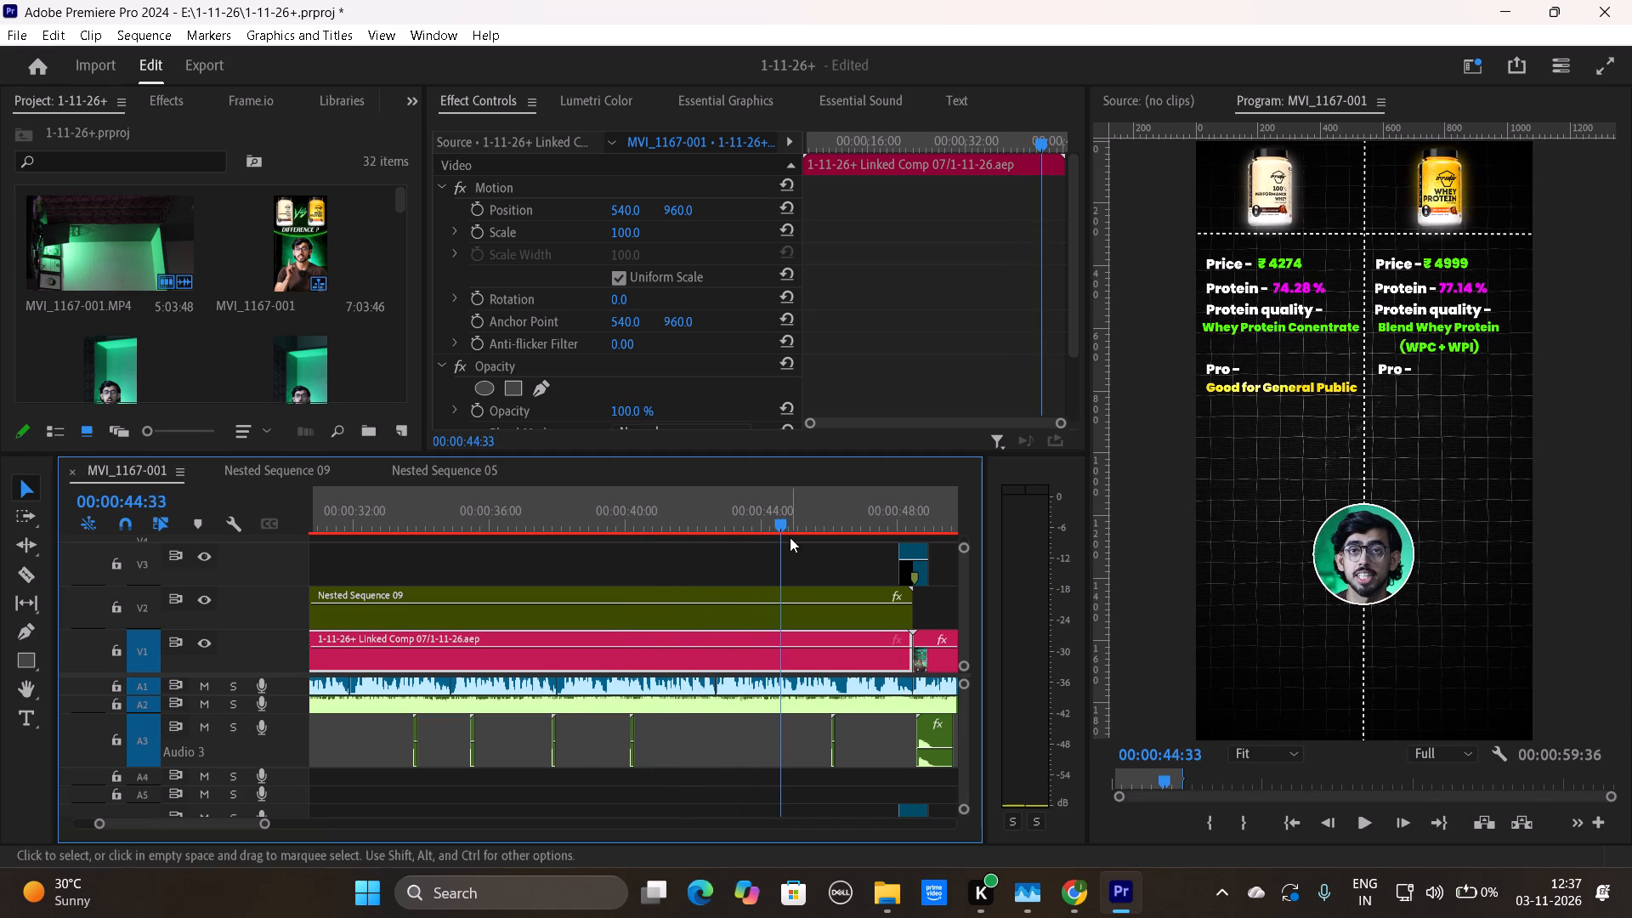
left_click_drag(781, 518, 761, 520)
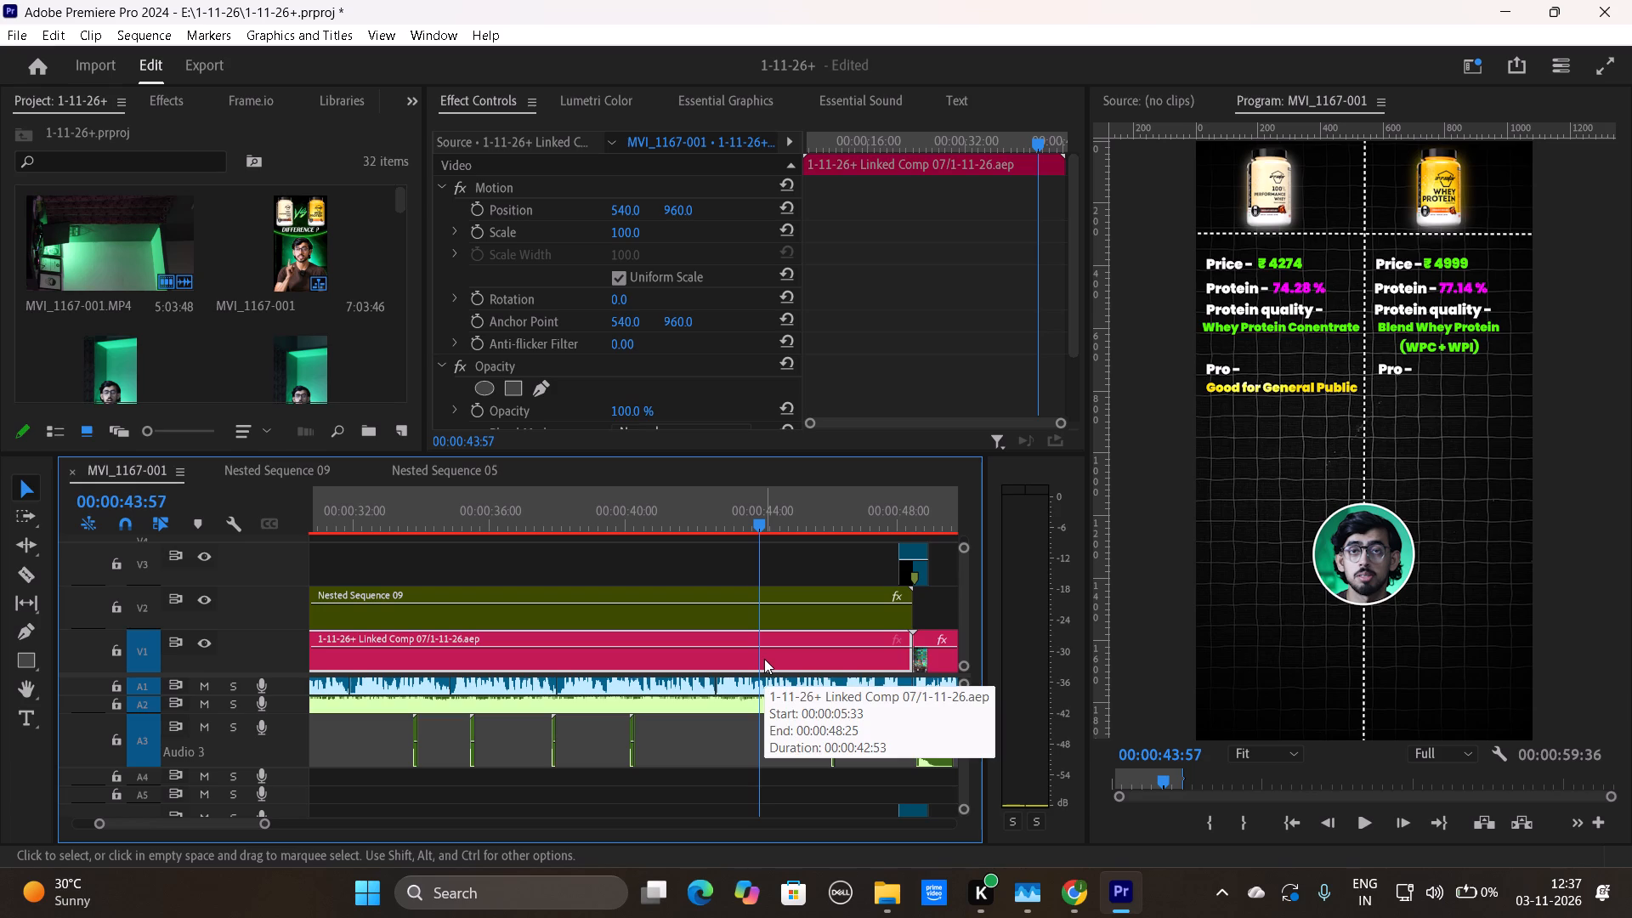
Play the comparison past 00:00:46, then open the Linked Comp 07 clip's original composition in After Effects.
key("space")
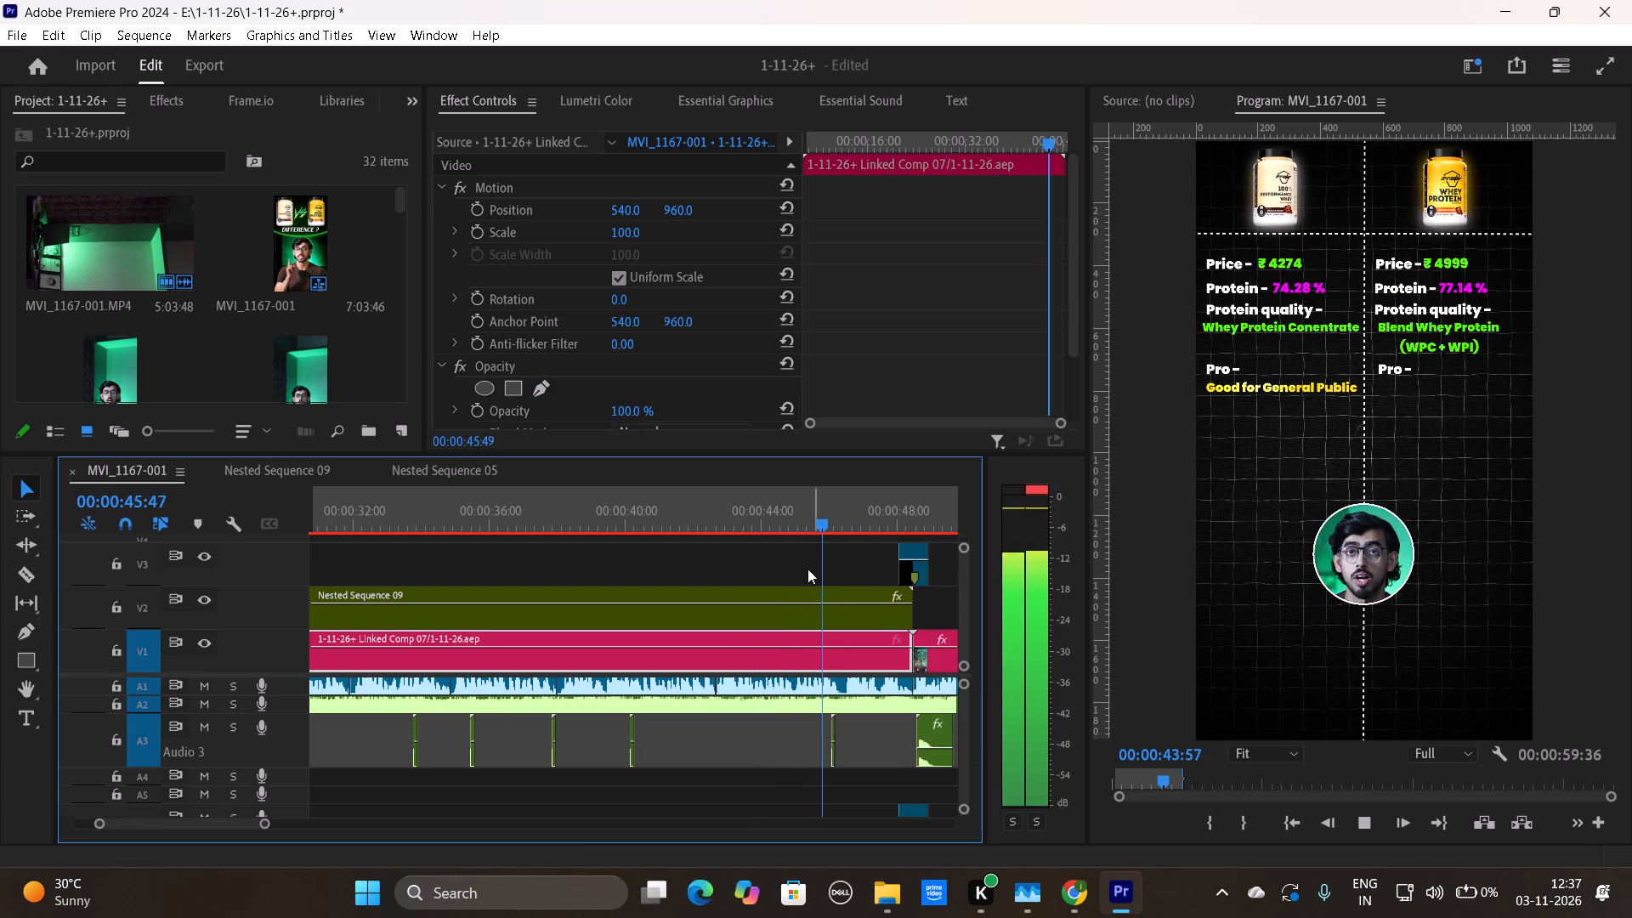
key("space")
right_click(776, 650)
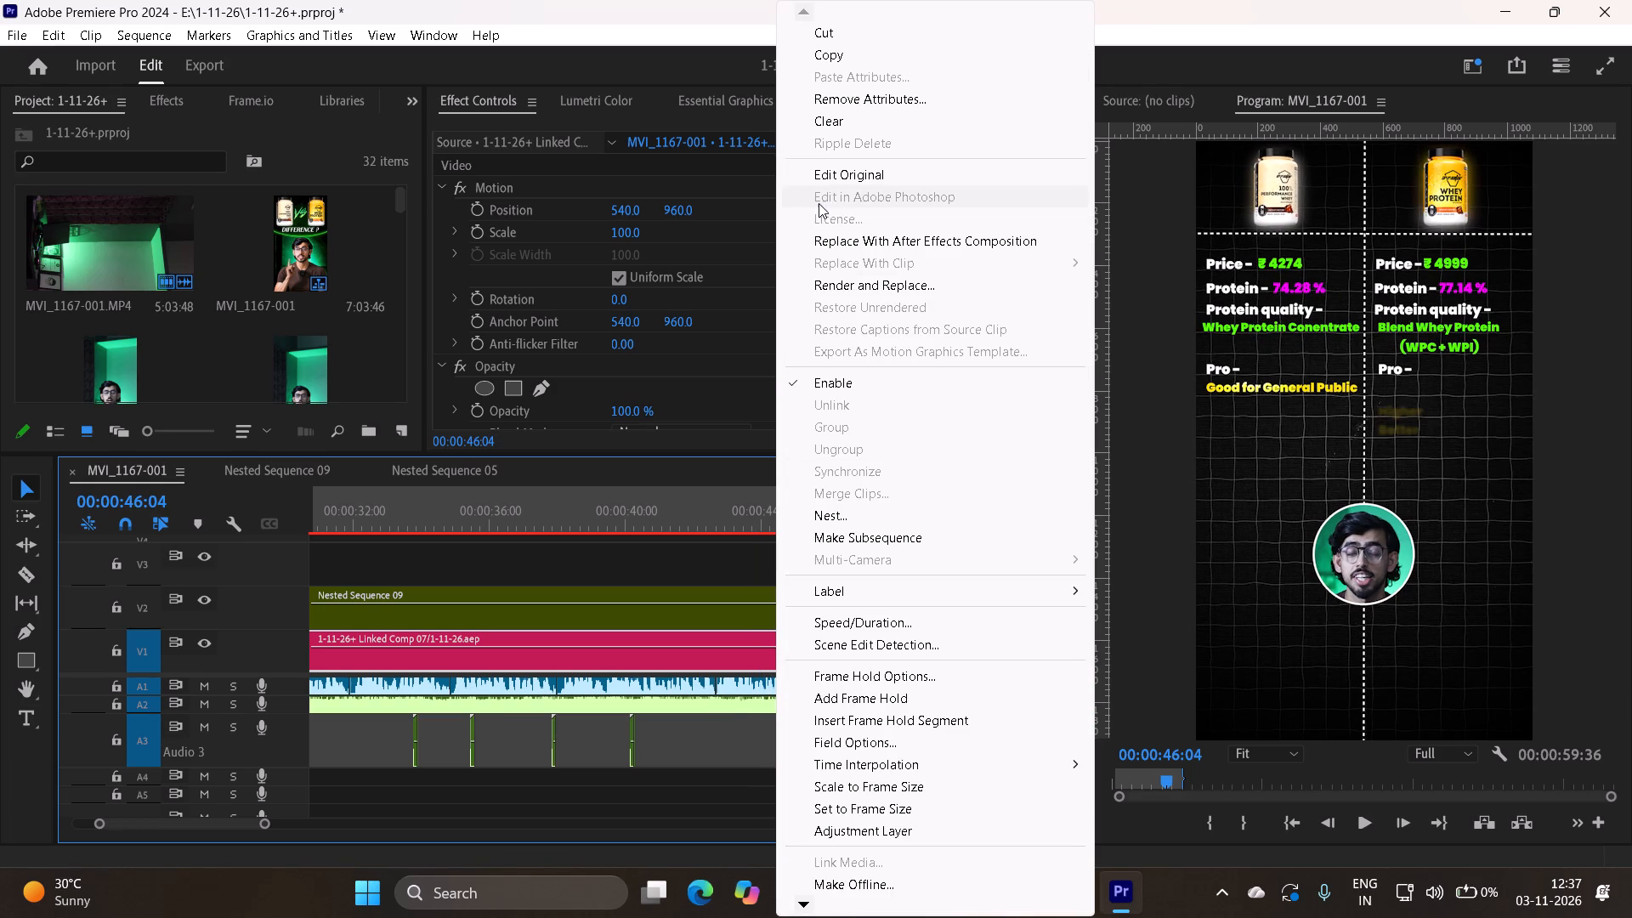
left_click(841, 175)
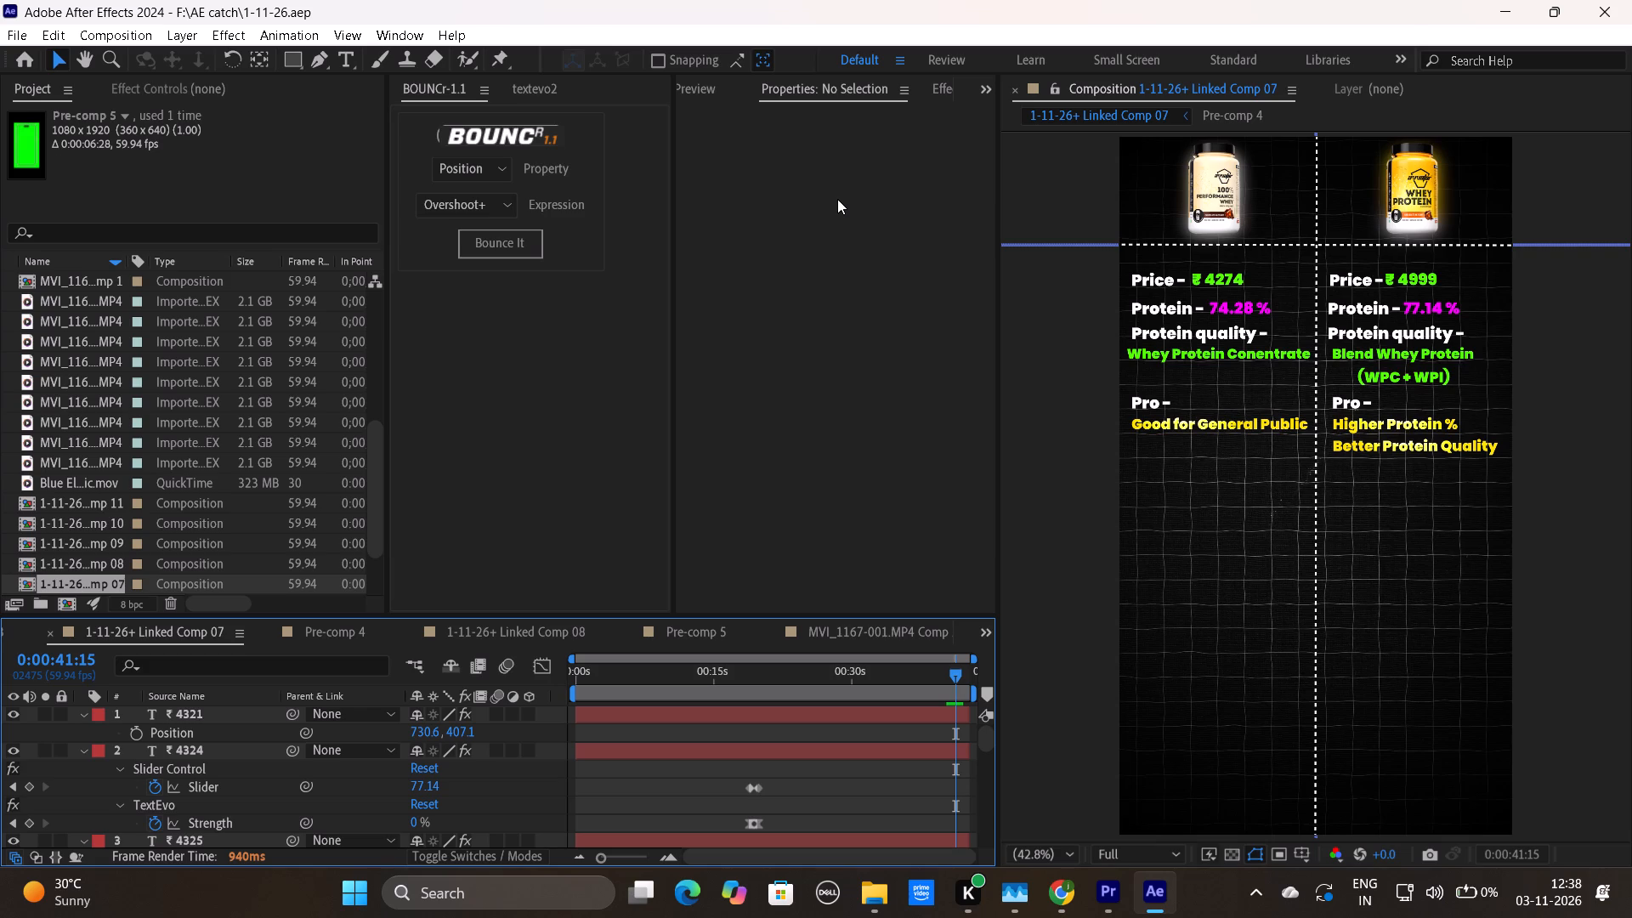
Scrub and preview Linked Comp 07 from about 0:00:33 onward to examine when the Pro text lines appear.
left_click_drag(947, 670, 872, 683)
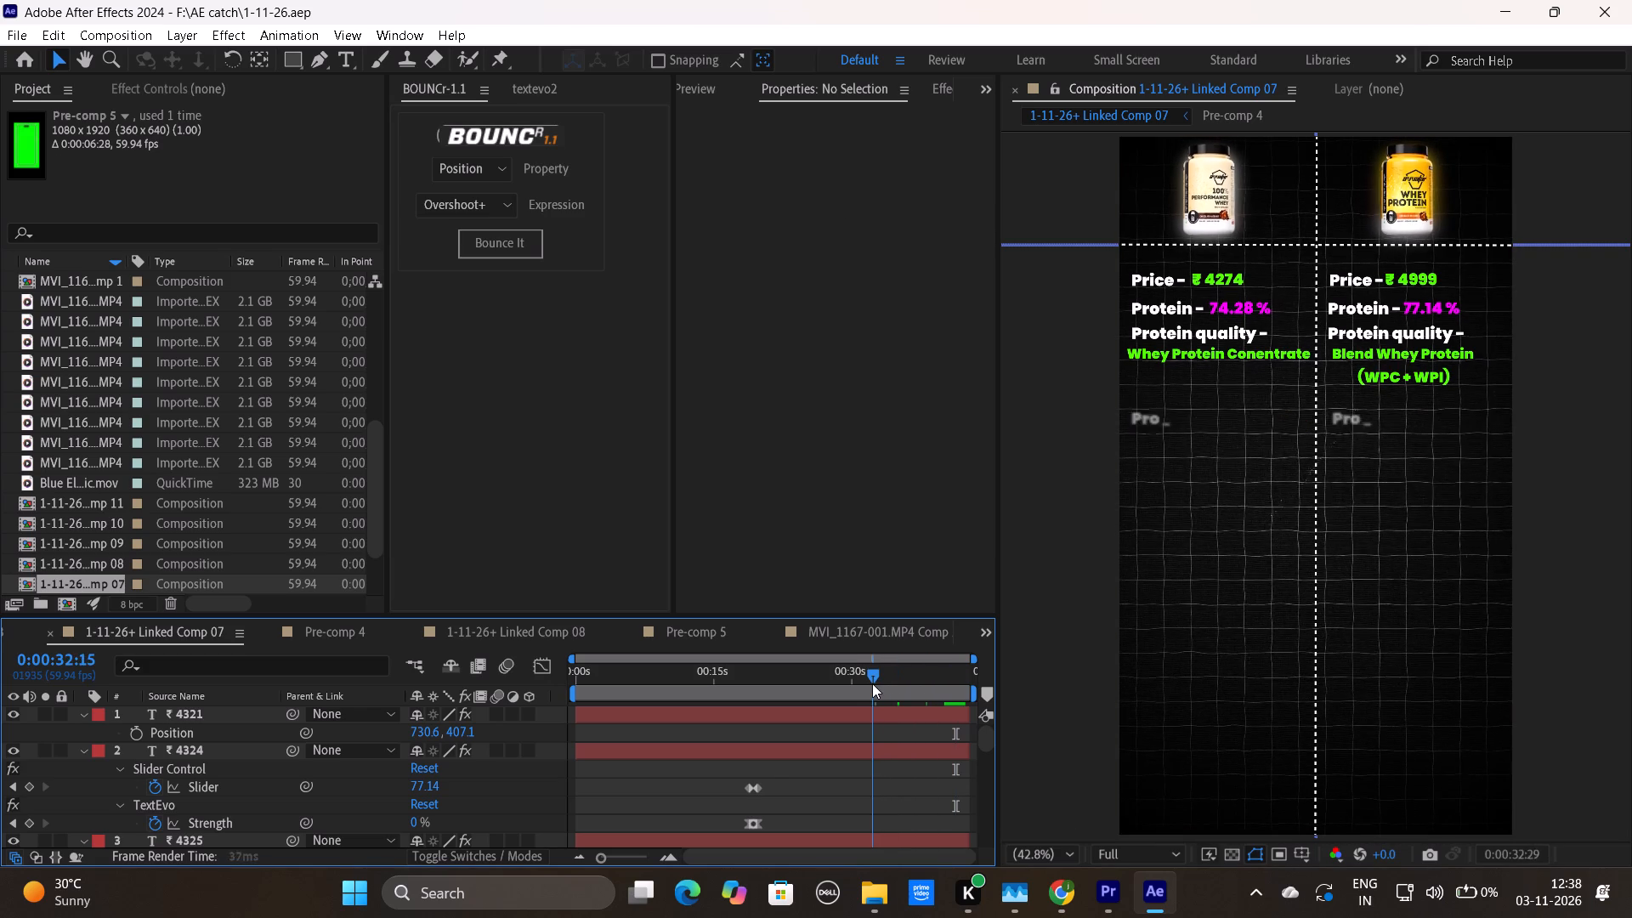
left_click_drag(872, 683, 881, 683)
key("space")
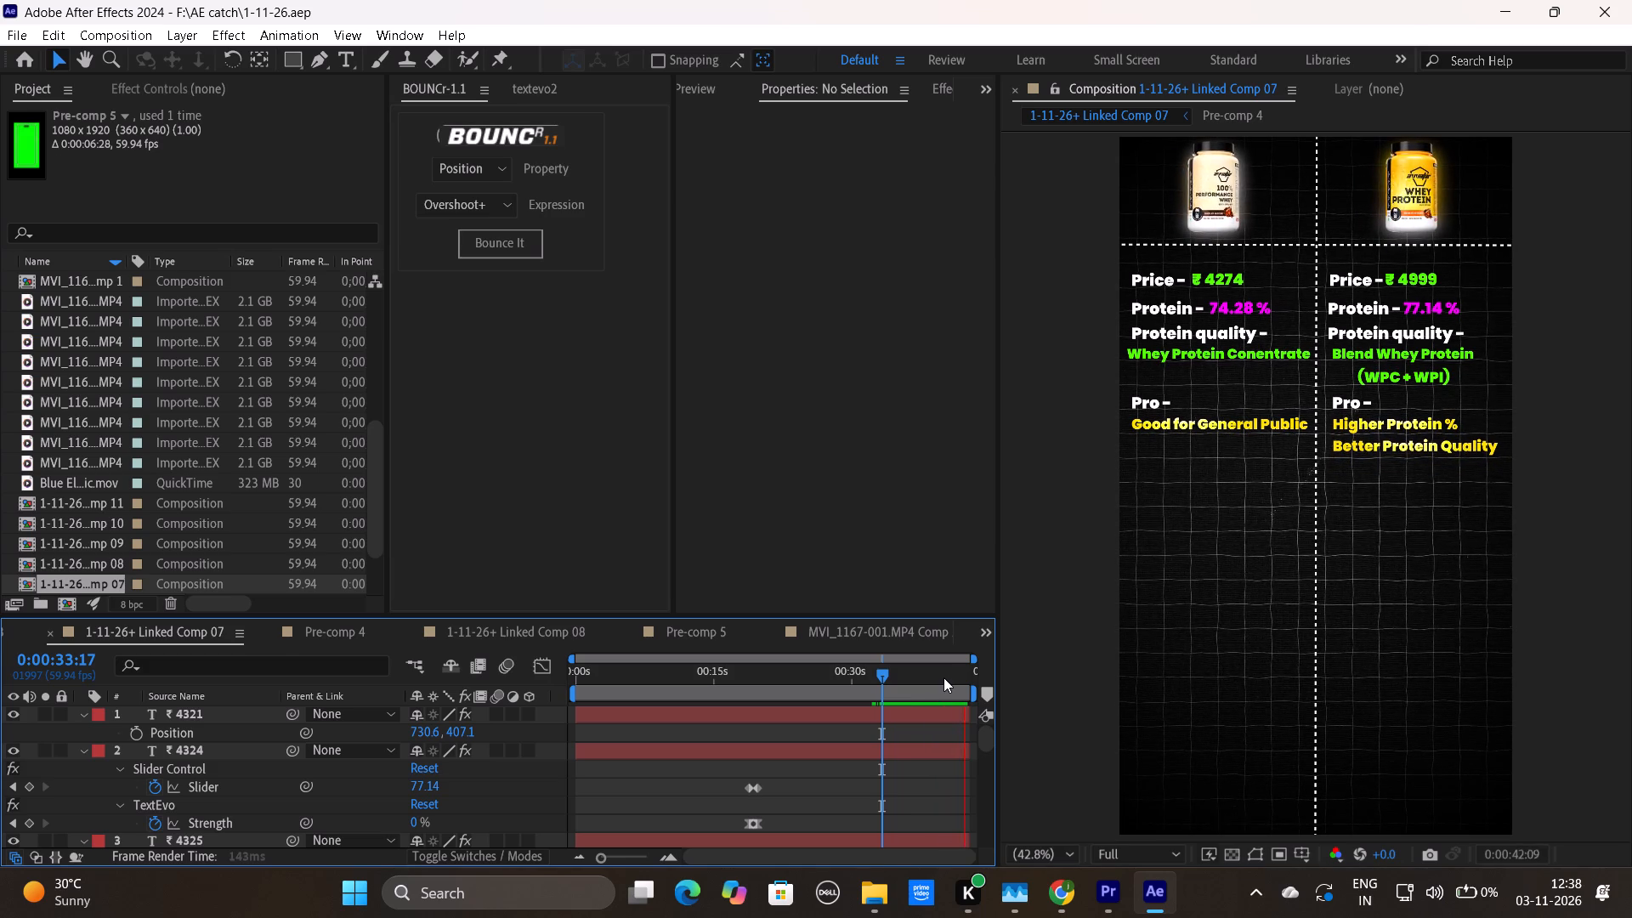
key("space")
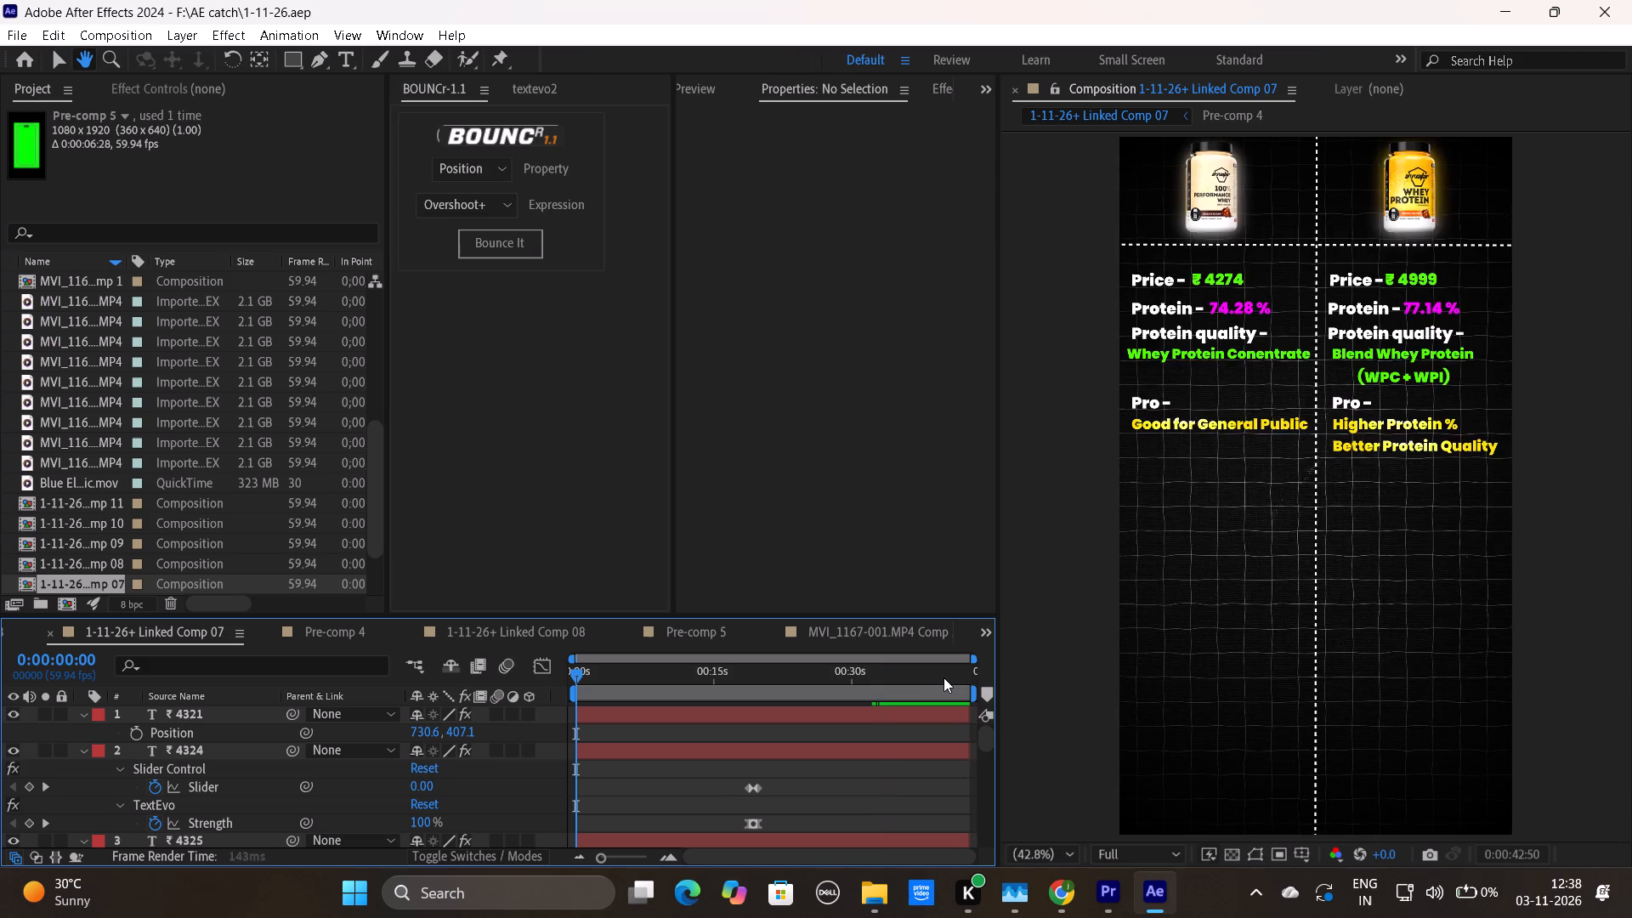
left_click_drag(587, 670, 902, 670)
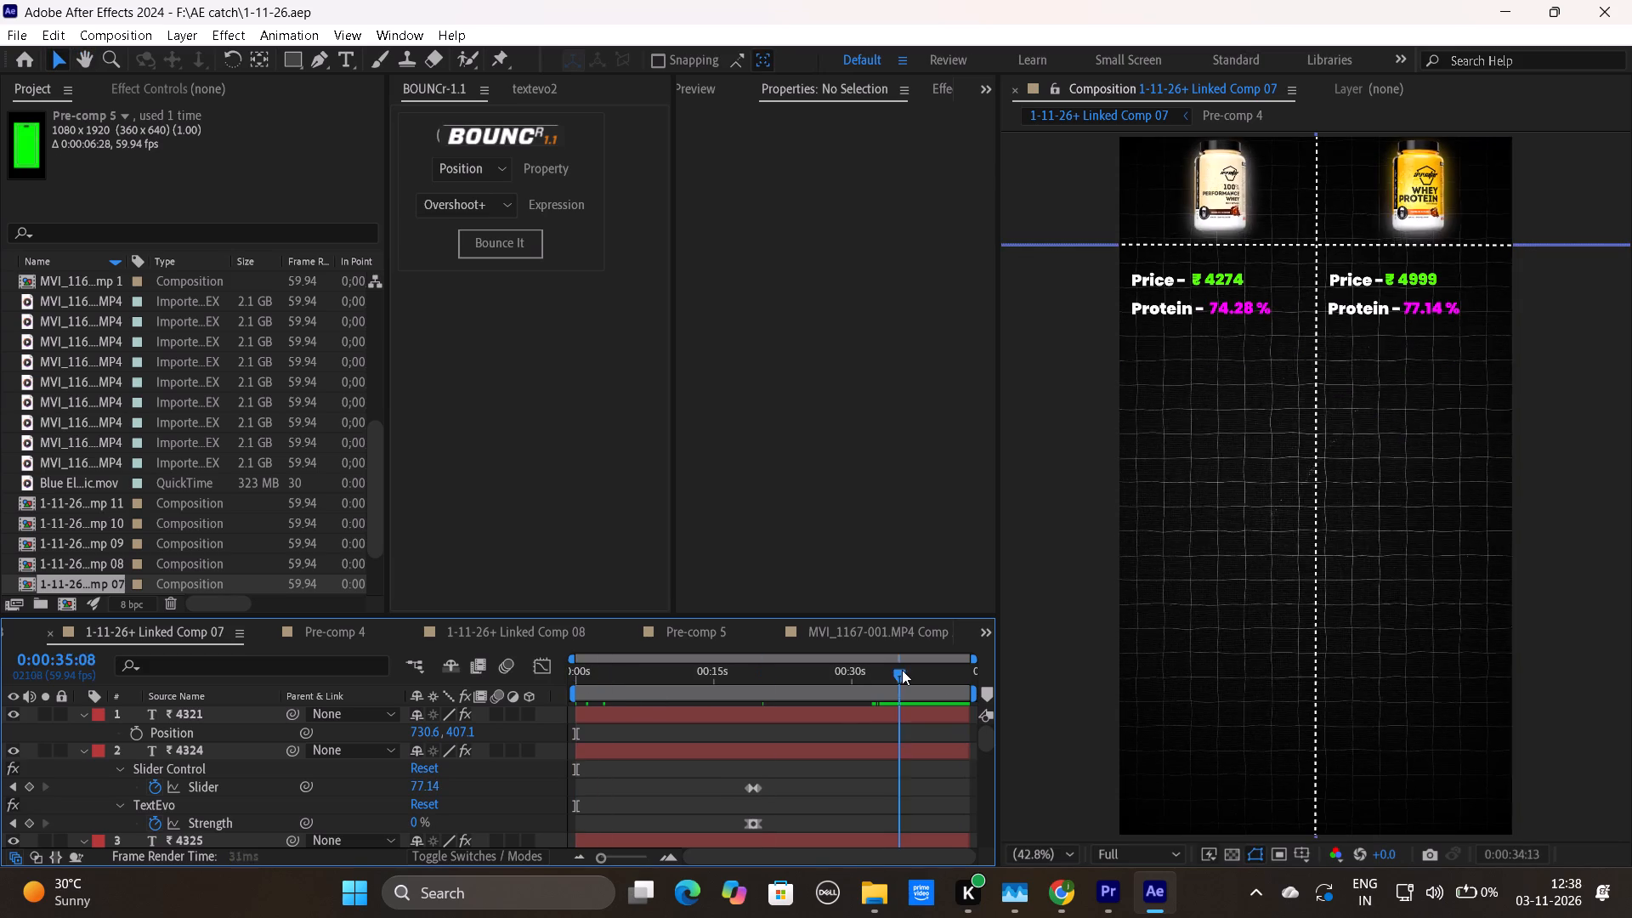
left_click_drag(902, 670, 891, 672)
key("space")
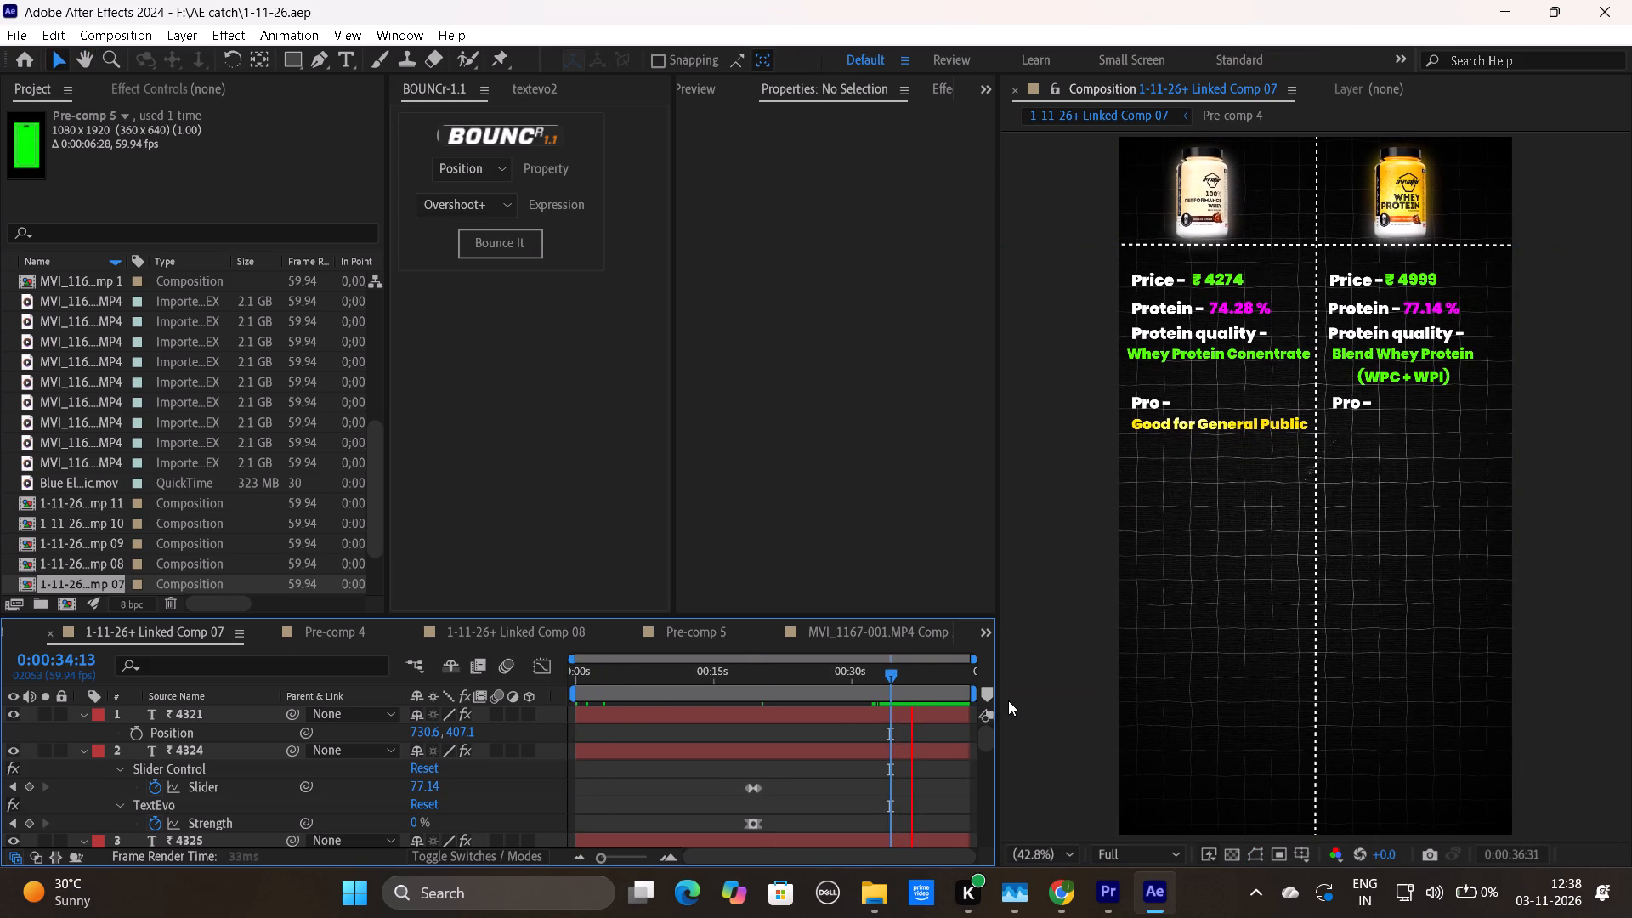
key("space")
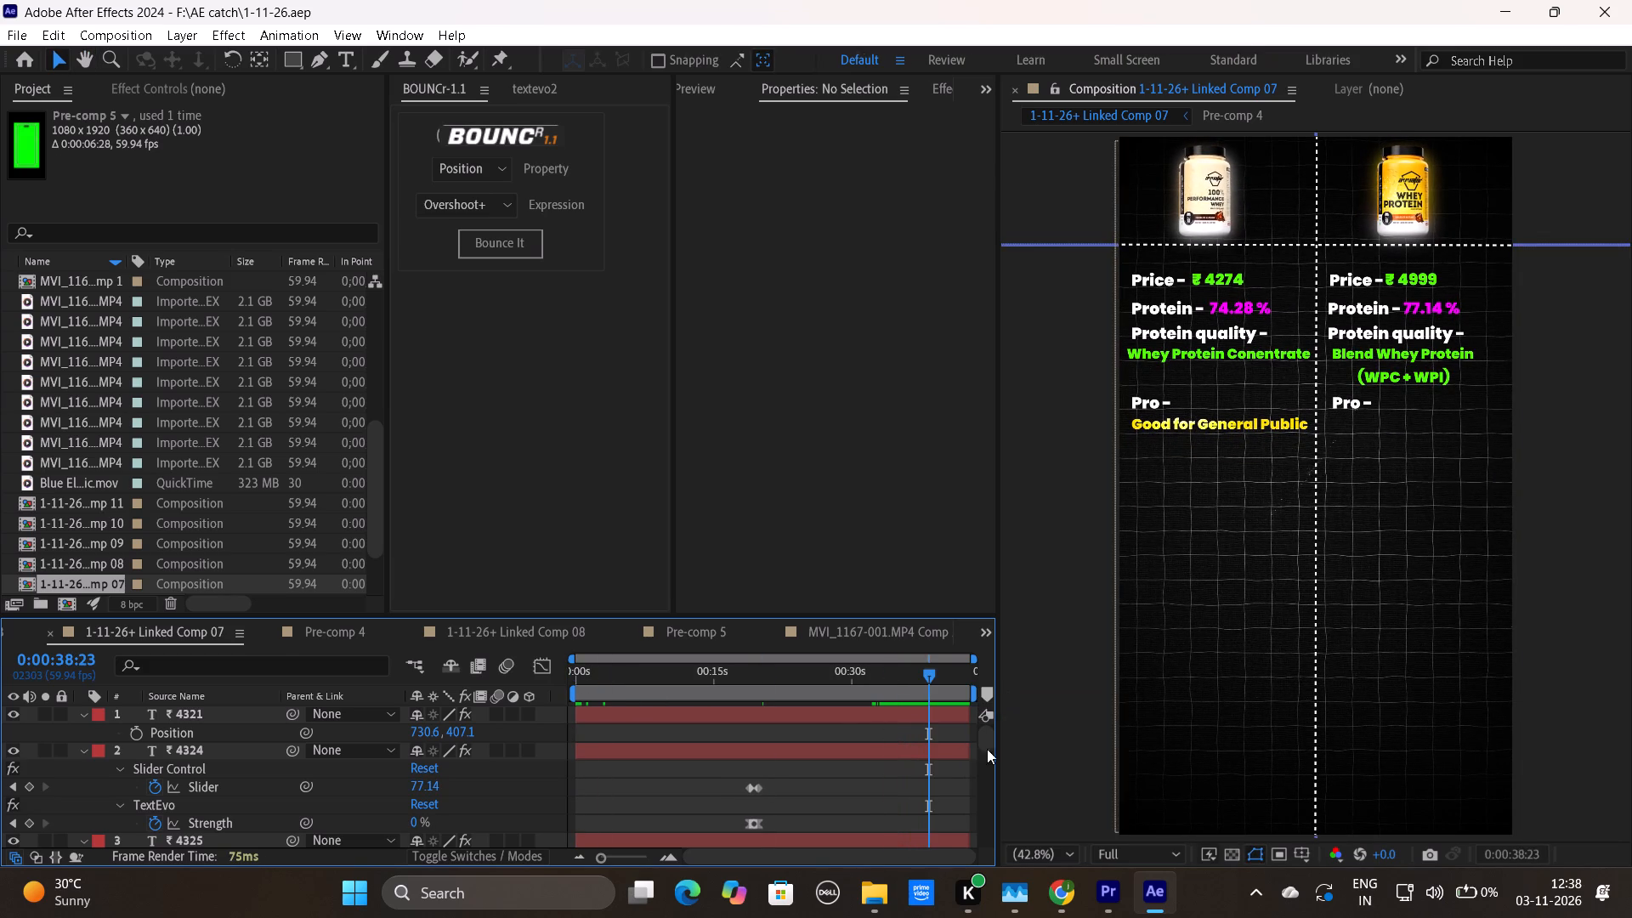
Reveal the keyframes of the Higher Protein % and Better Protein Quality text layers in the comparison.
left_click(938, 753)
scroll(933, 772, "down", 1)
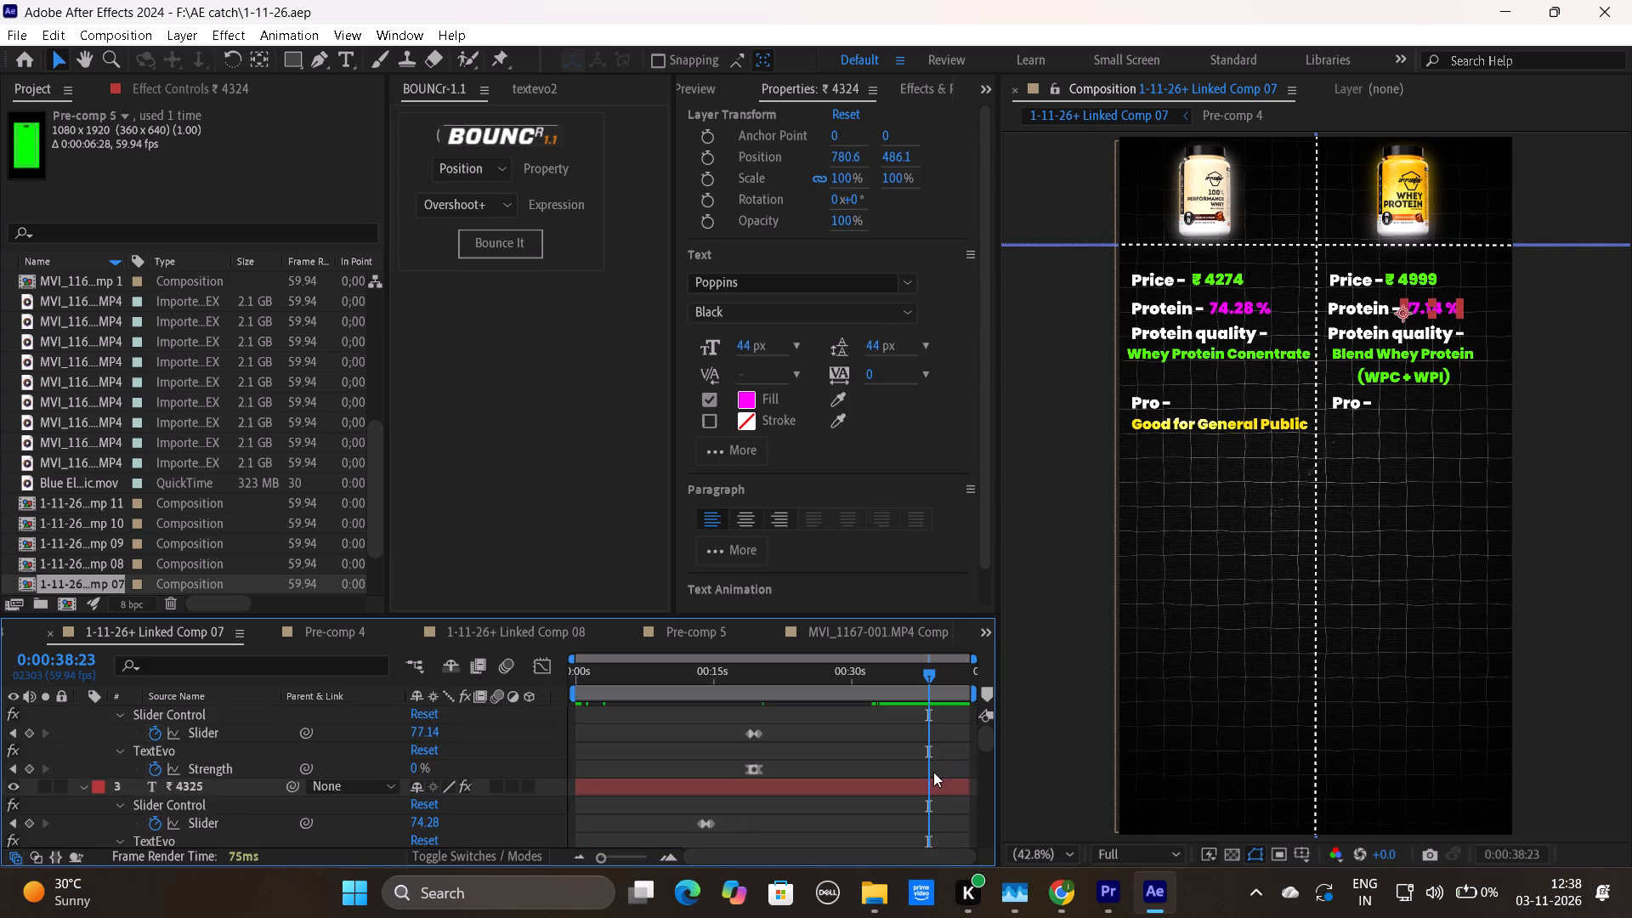
scroll(931, 764, "up", 3)
left_click(934, 715)
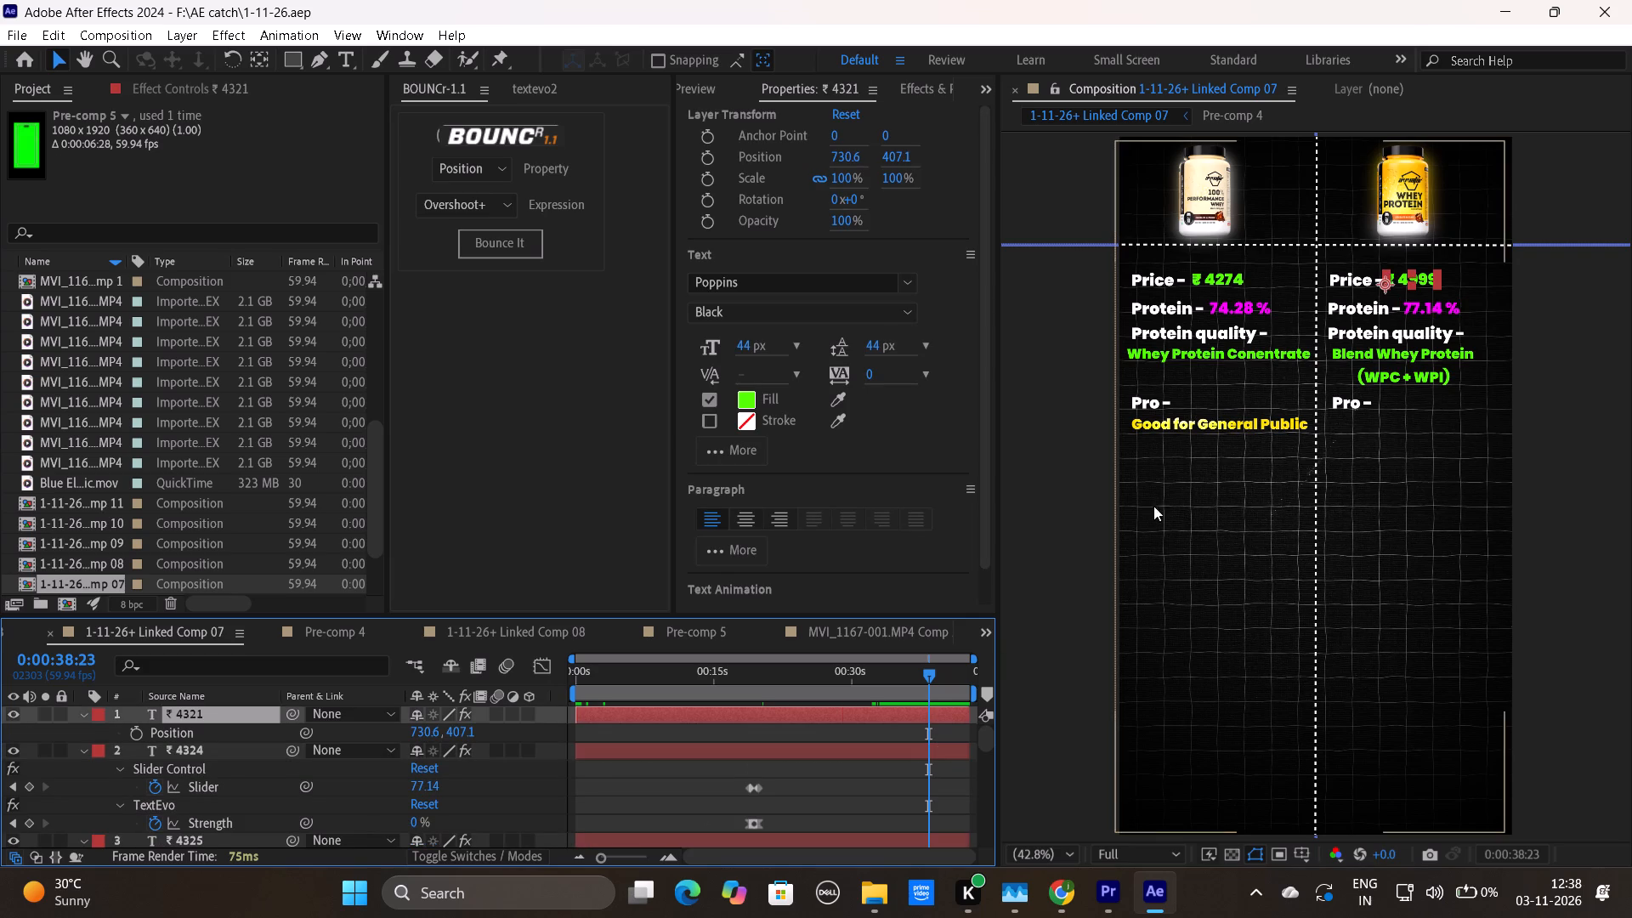
left_click_drag(926, 679, 955, 680)
left_click(1380, 426, "ctrl")
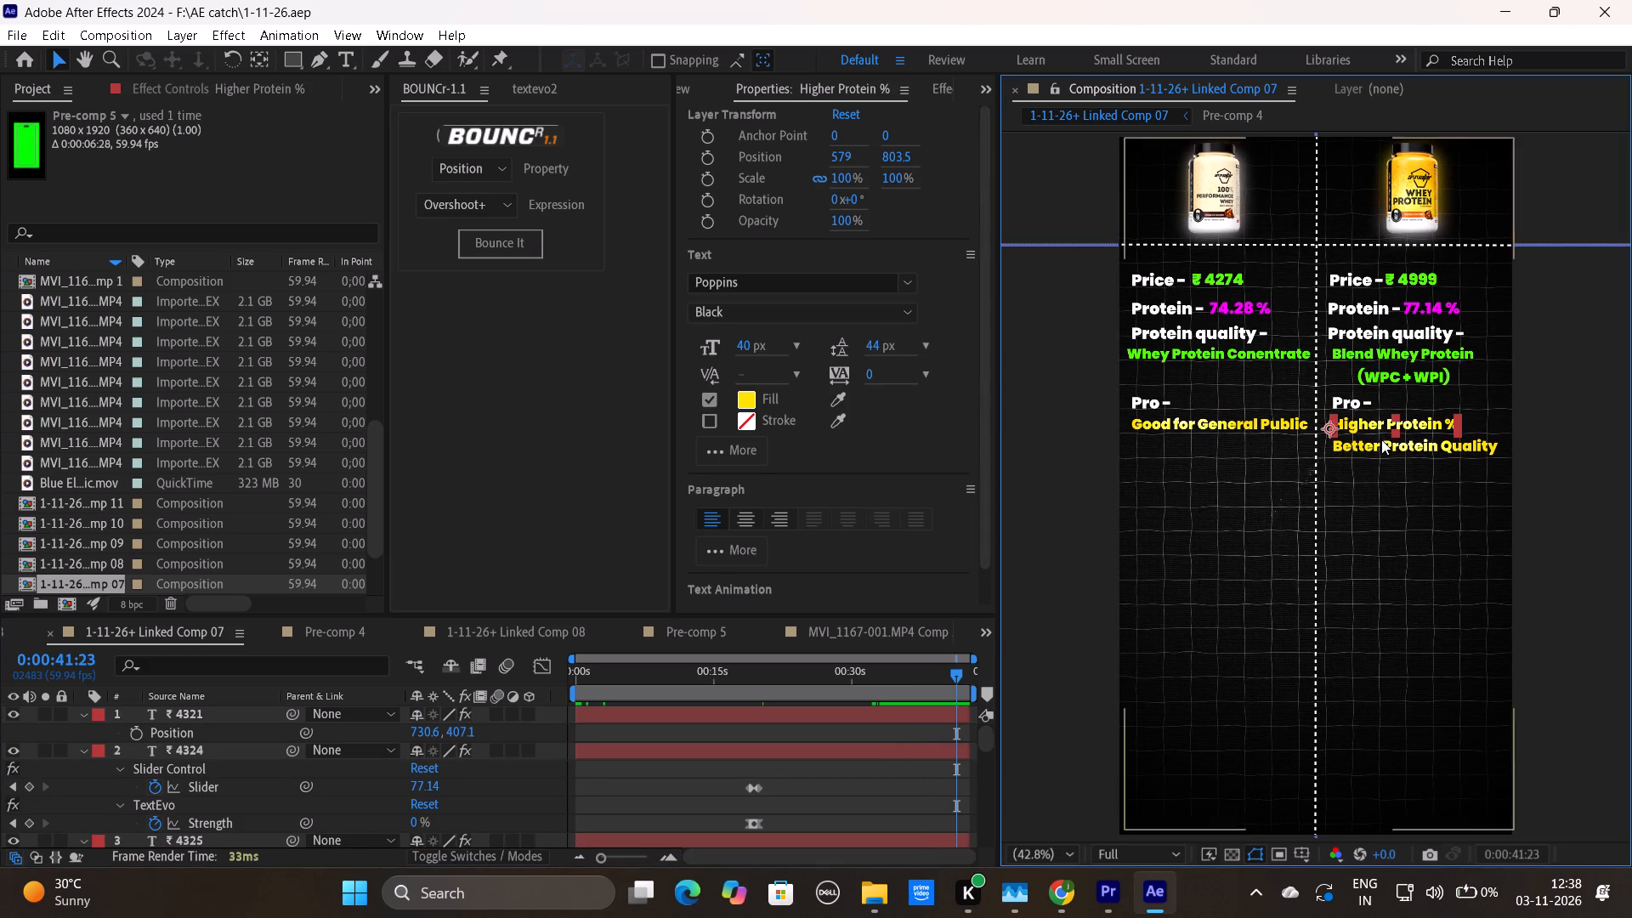
left_click(1381, 440, "ctrl")
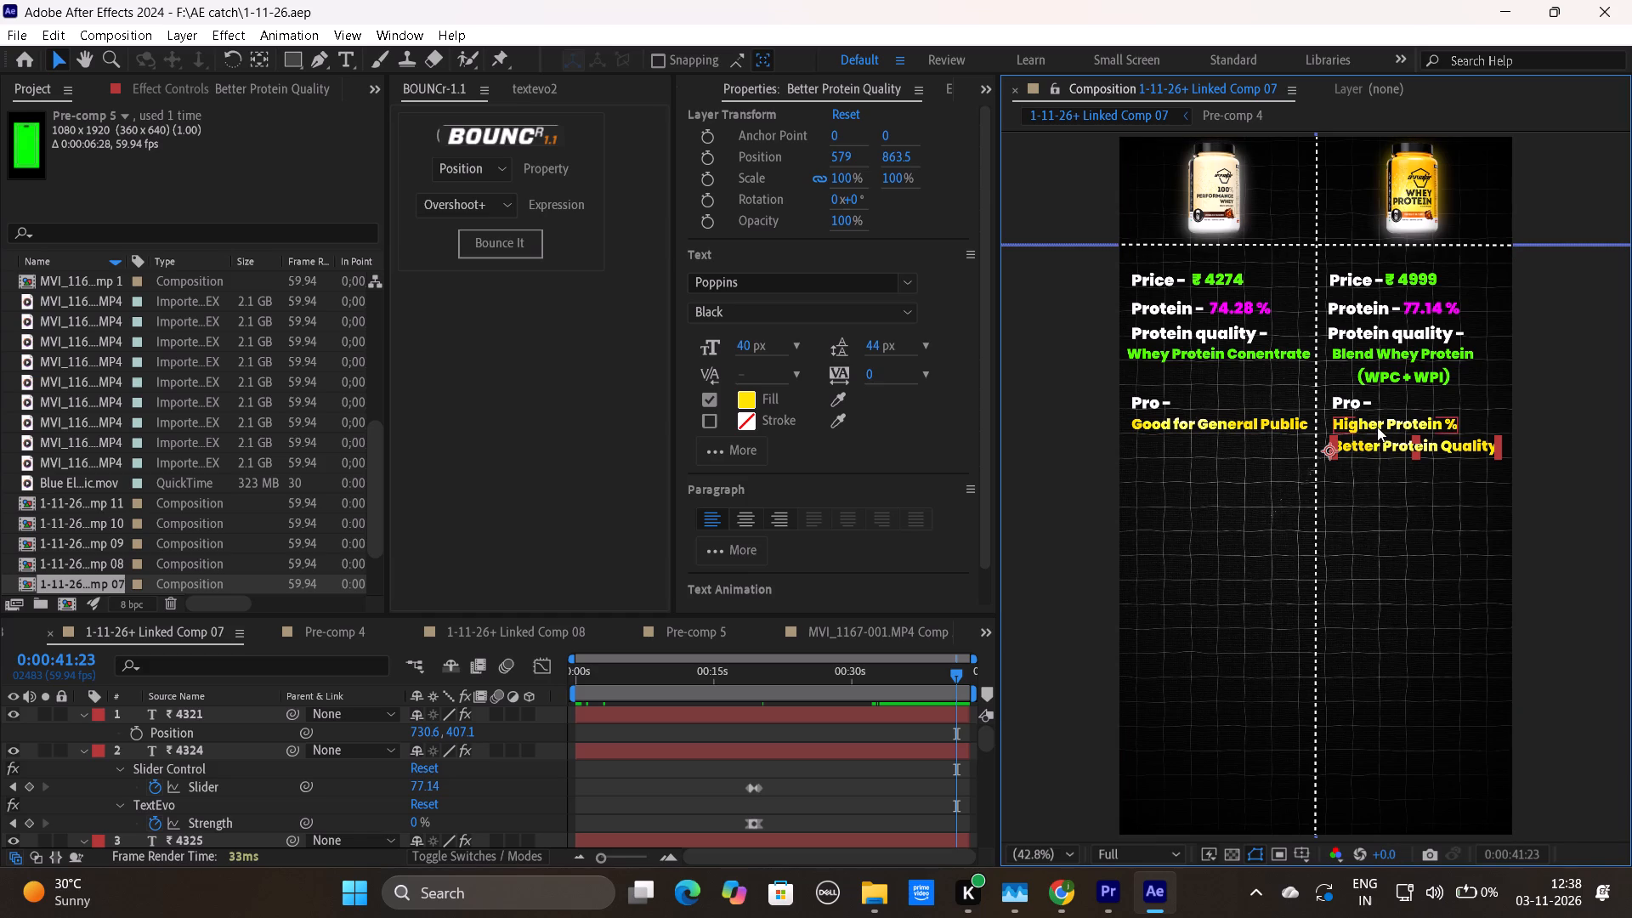
left_click(1377, 427, "ctrl+shift")
key("u")
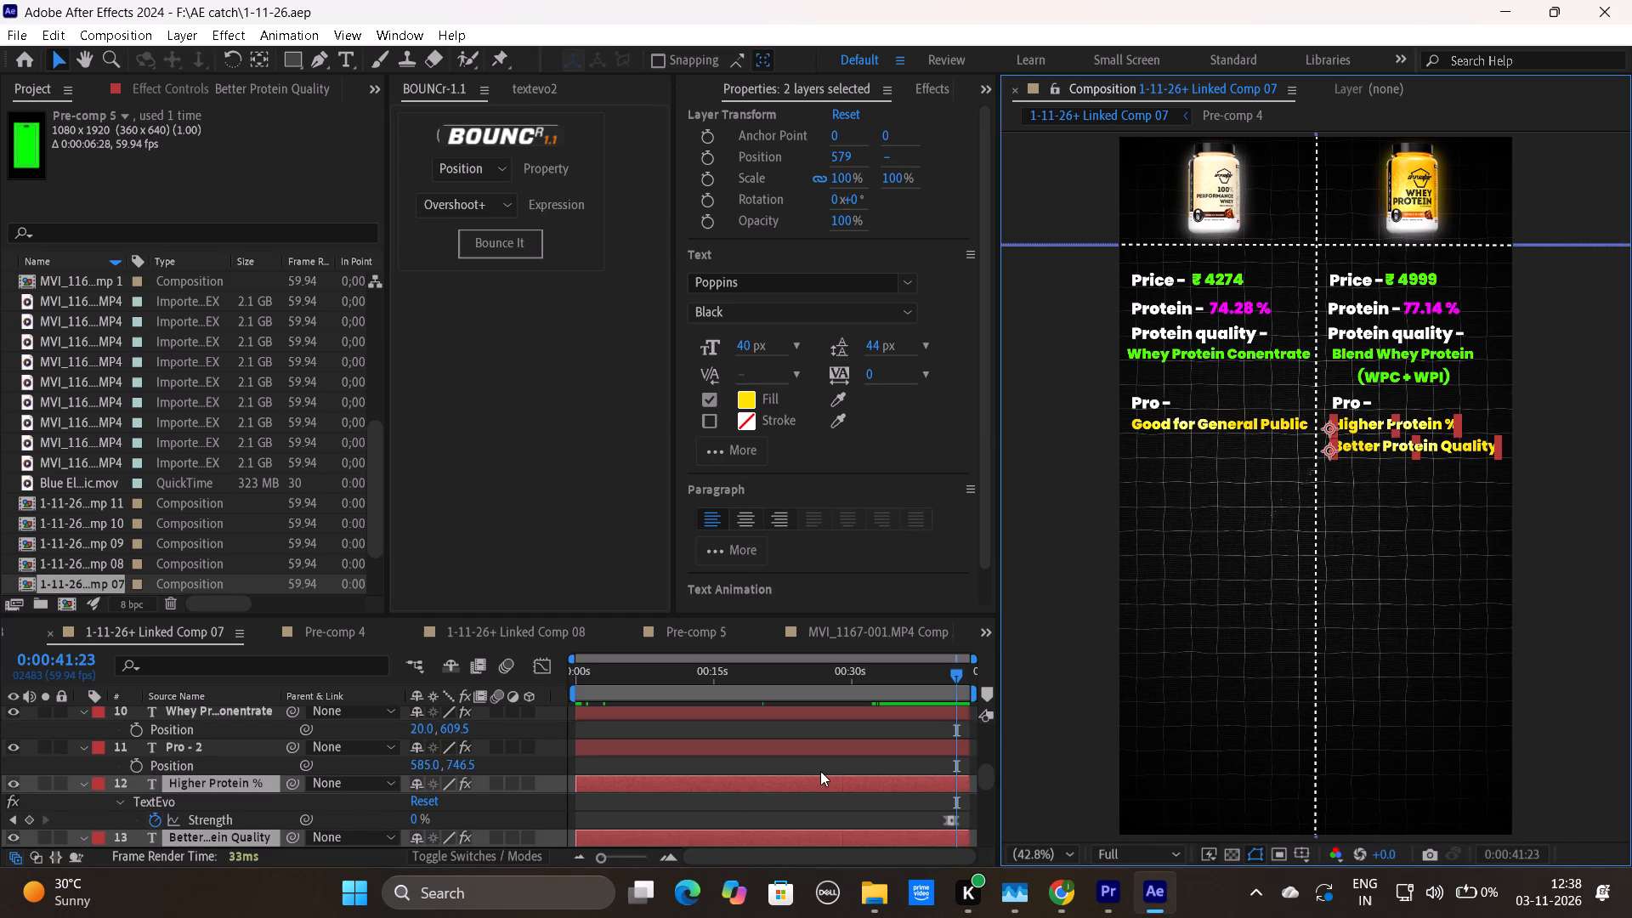
Move the TextEvo Strength keyframes of the Higher Protein % layer earlier, to about 0:00:38.
scroll(820, 771, "down", 1)
left_click(906, 739)
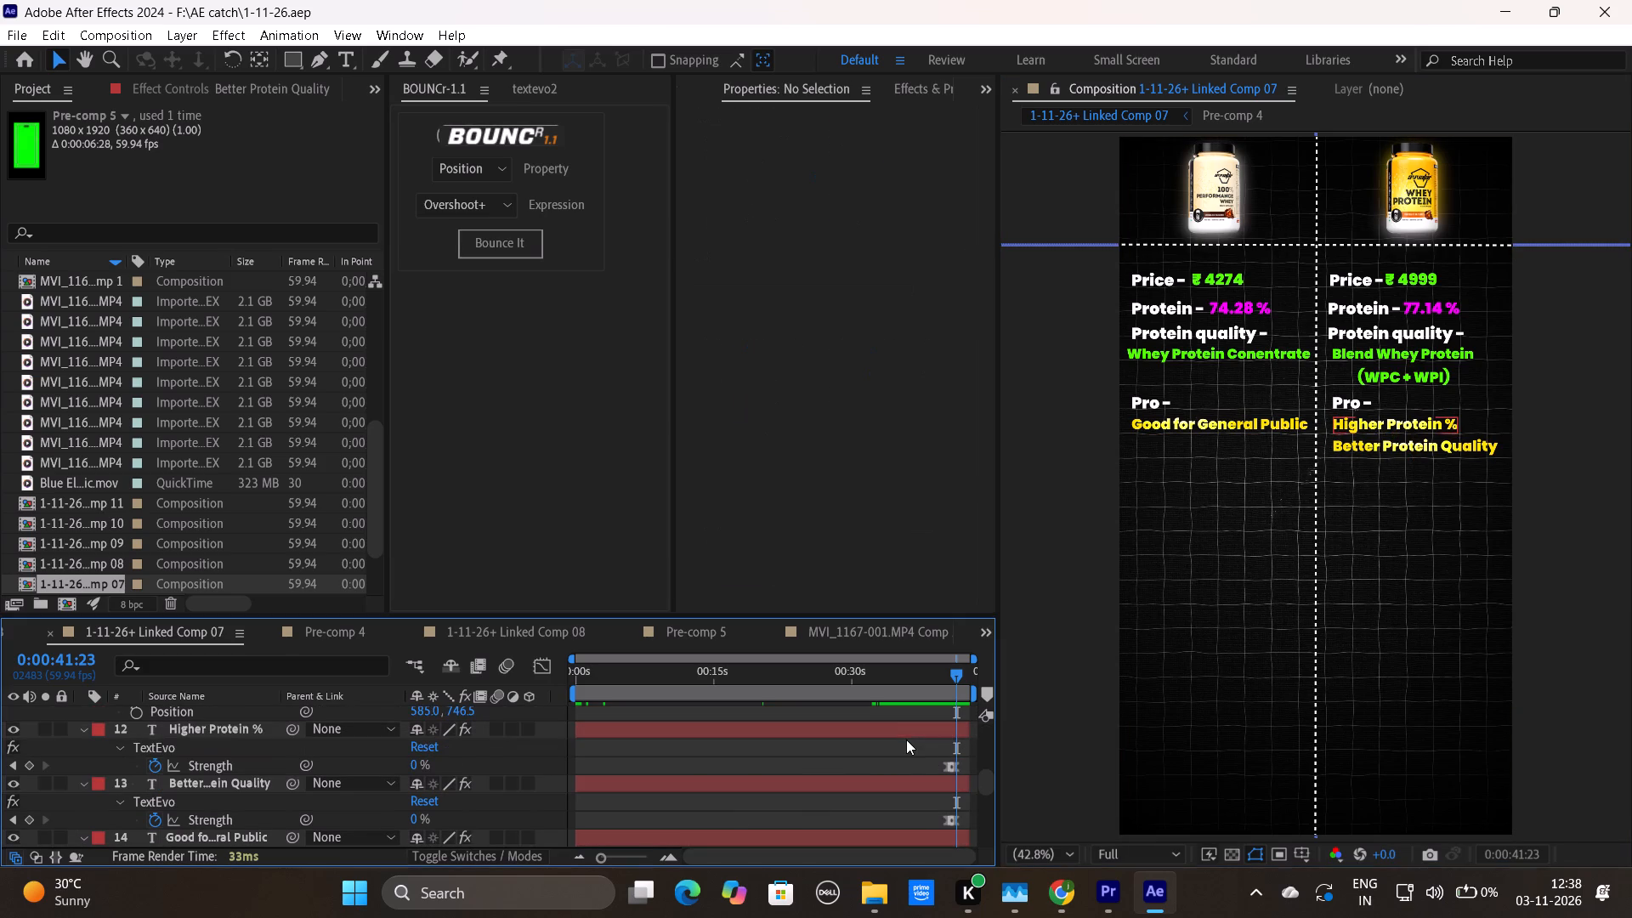
left_click(926, 731)
left_click_drag(932, 752, 950, 756)
left_click_drag(950, 756, 967, 762)
left_click_drag(951, 765, 929, 768)
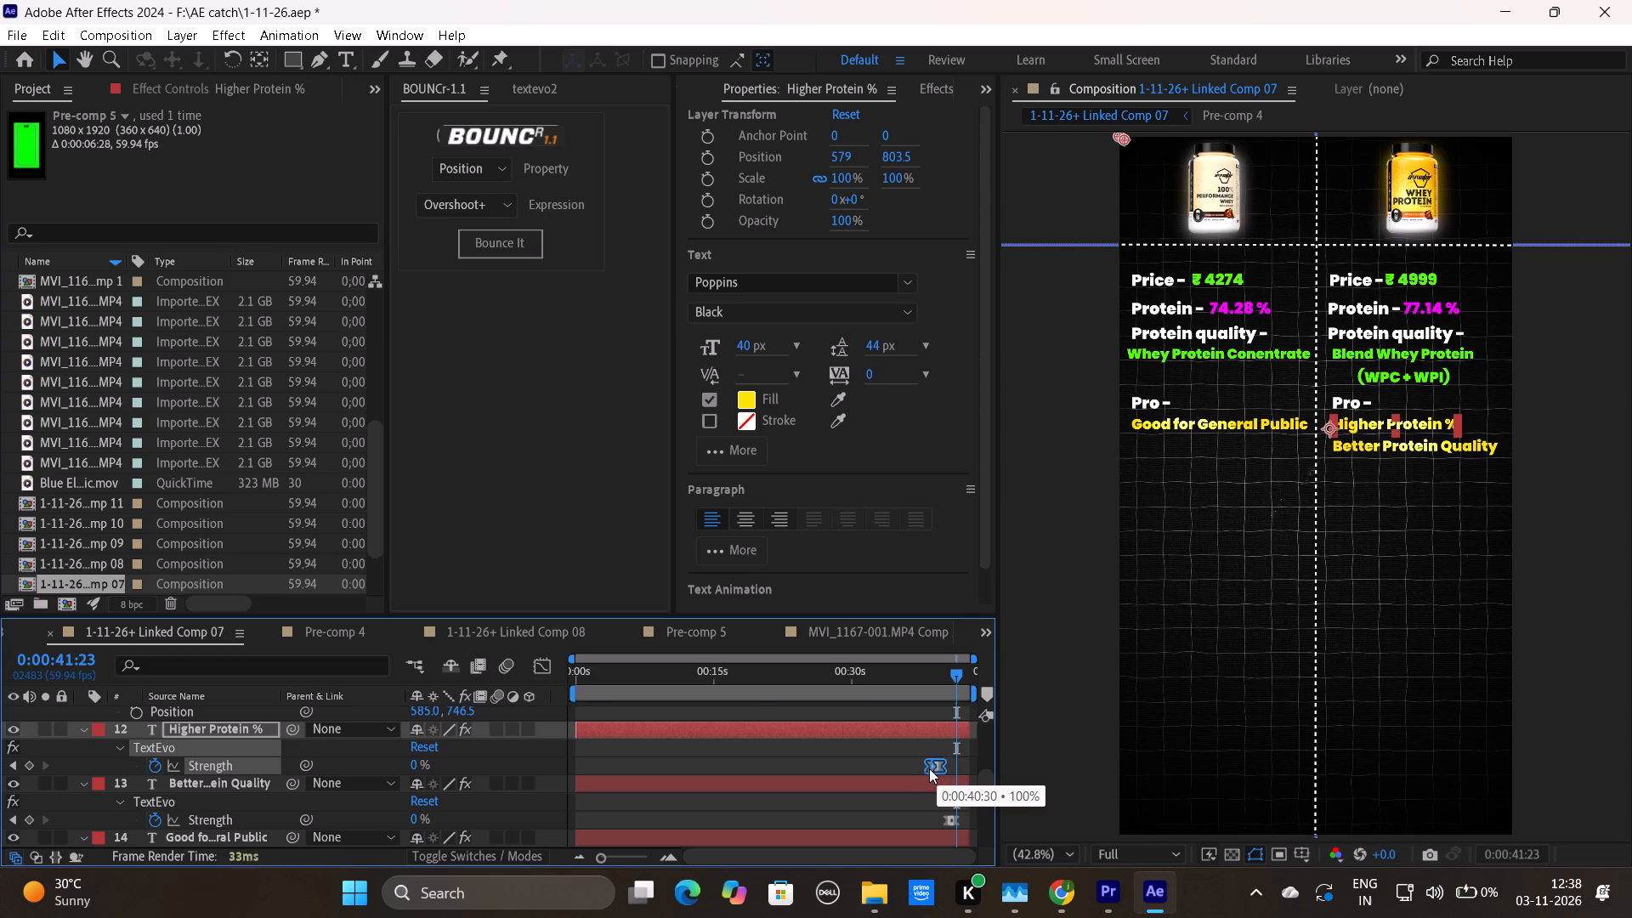
left_click_drag(929, 768, 925, 768)
Preview the text timing and move the Better Protein Quality layer's TextEvo Strength keyframes earlier, to just before 0:00:40.
left_click_drag(955, 679, 910, 688)
key("space")
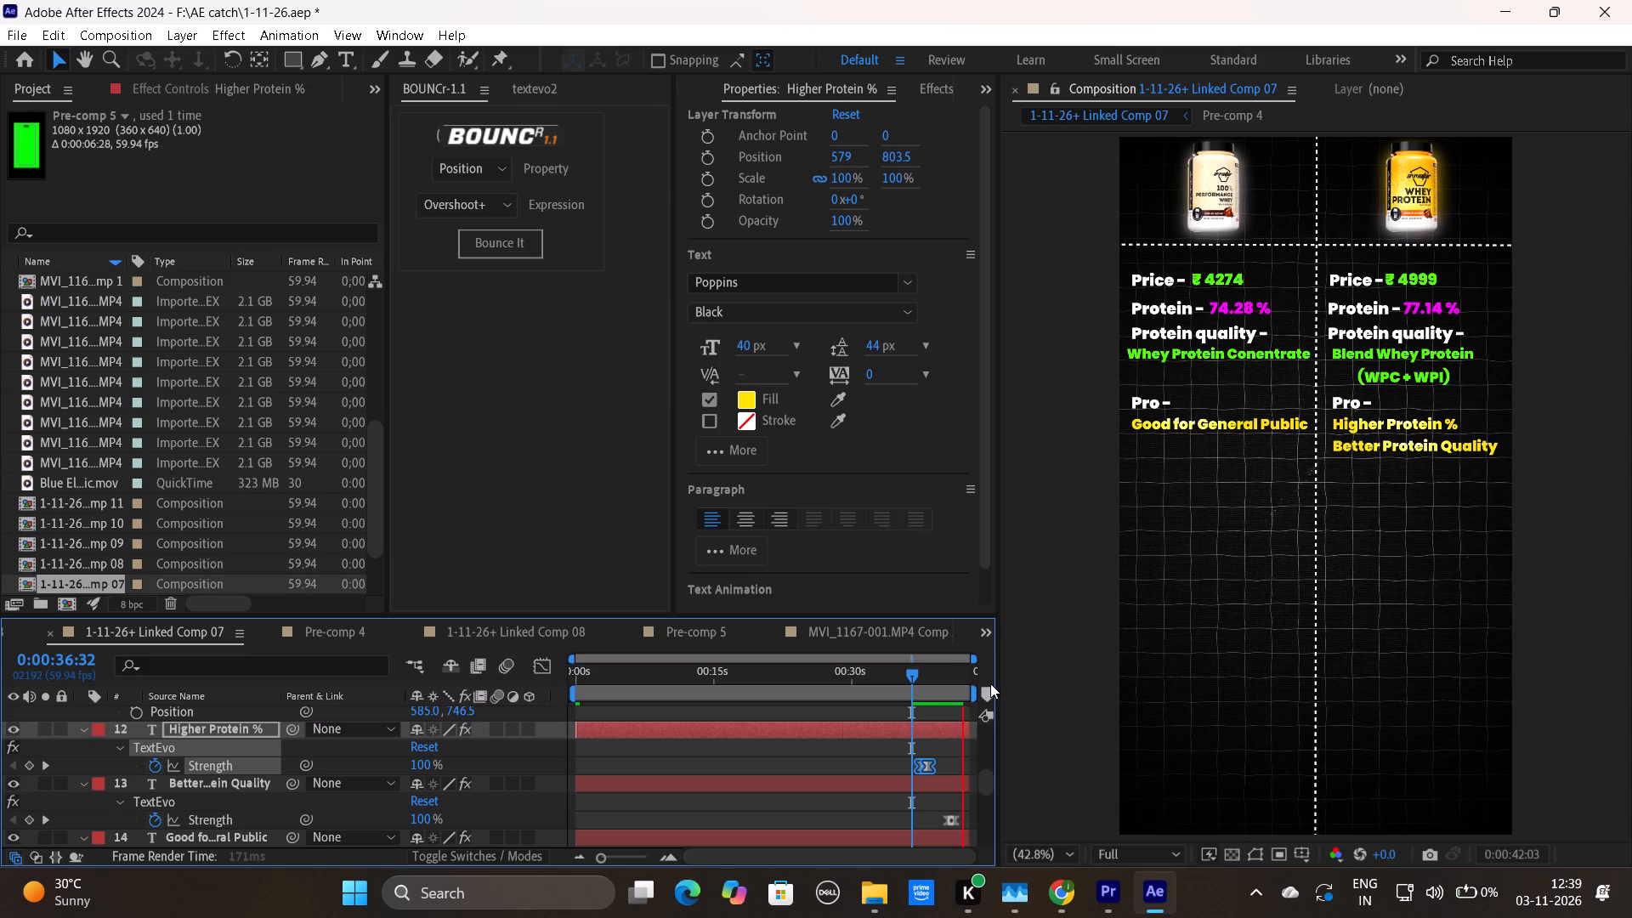
key("space")
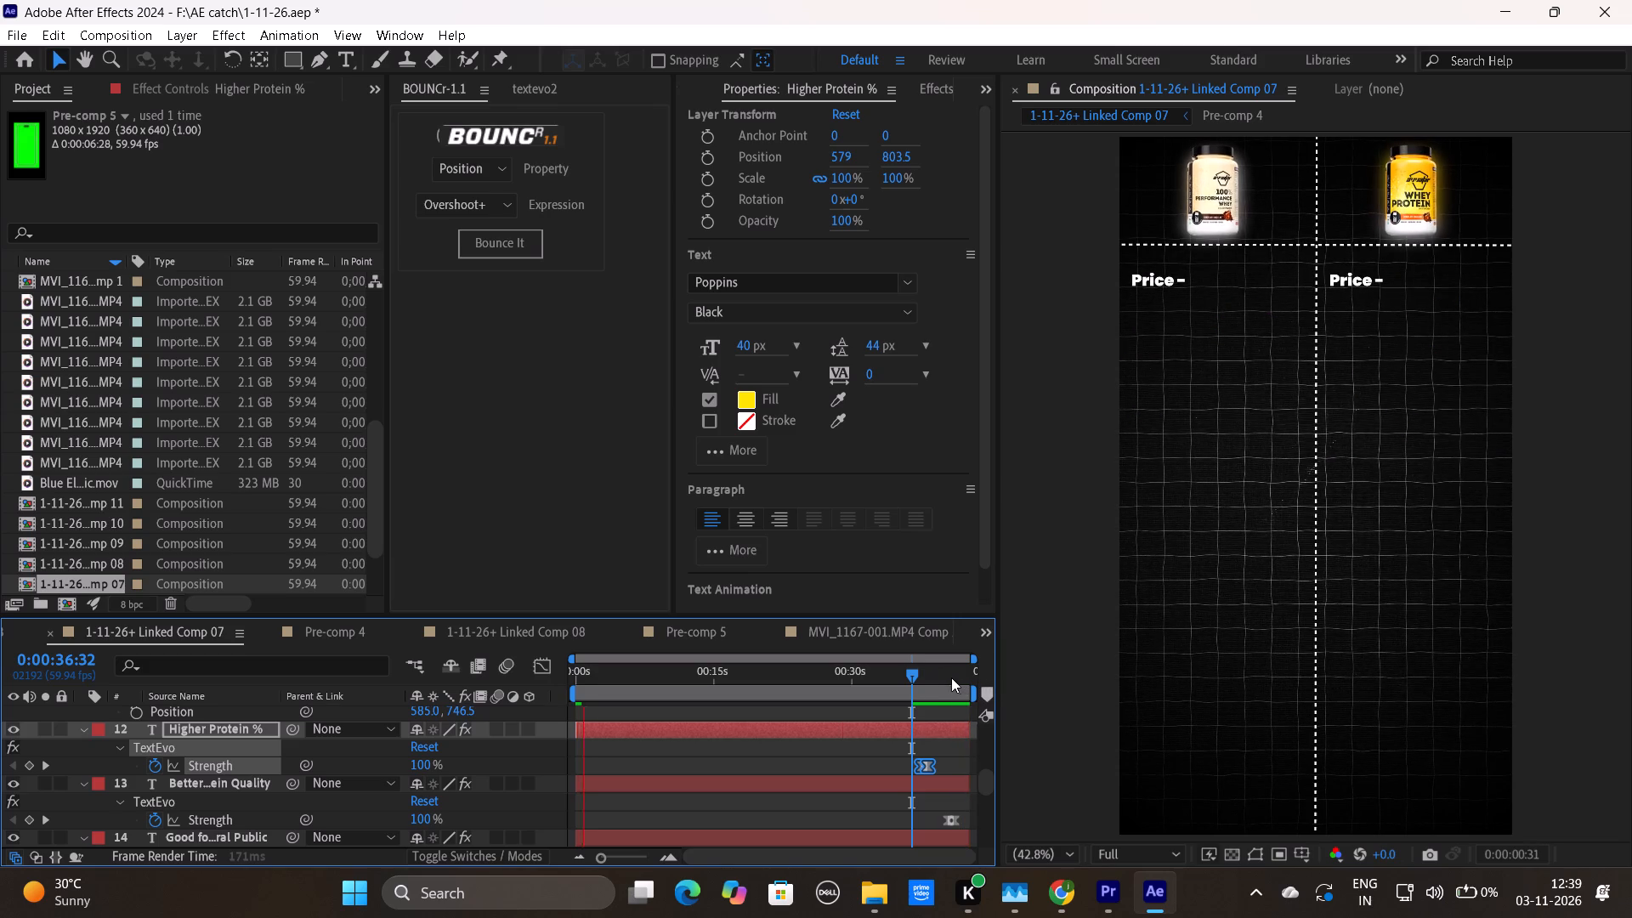
left_click_drag(607, 665, 909, 675)
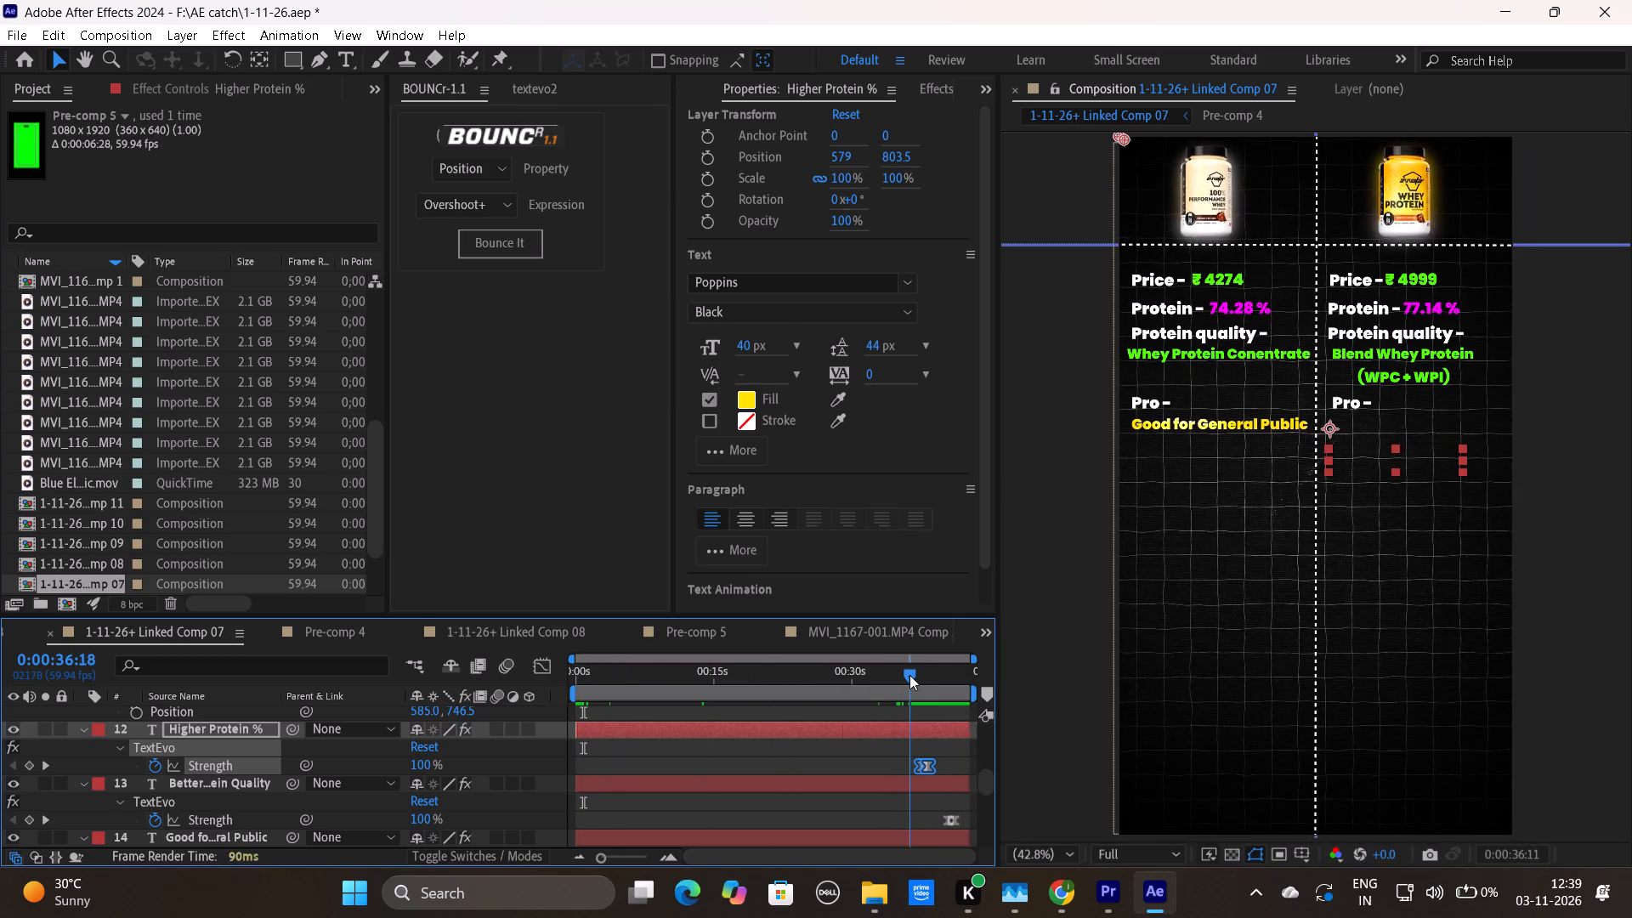
left_click_drag(909, 675, 909, 677)
key("space")
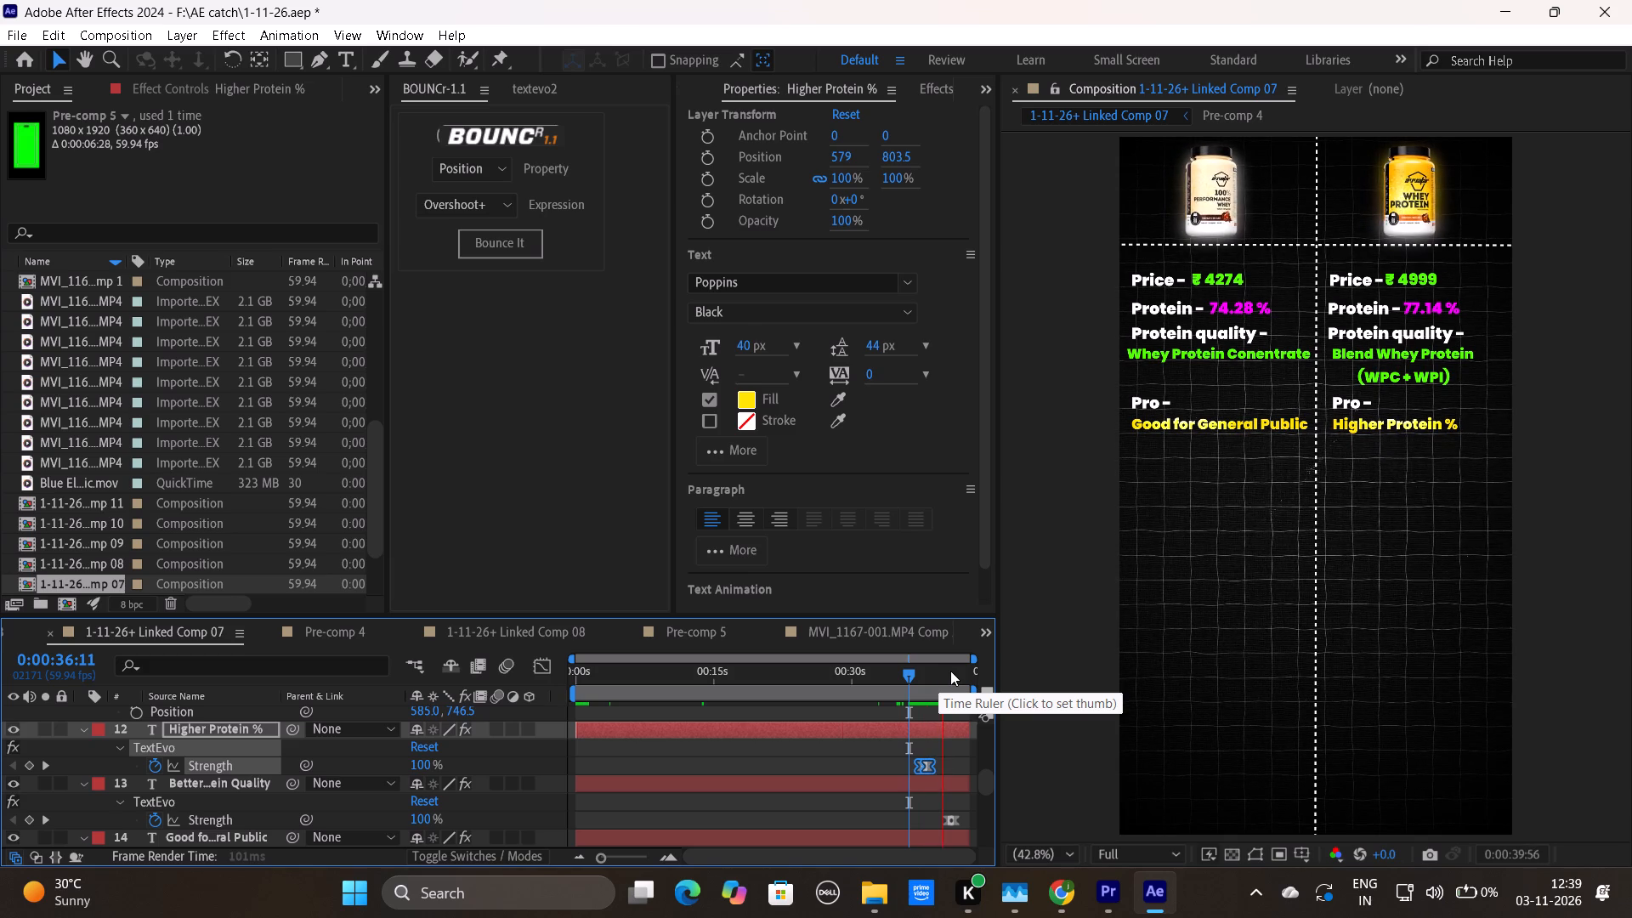
key("space")
left_click_drag(934, 808, 960, 811)
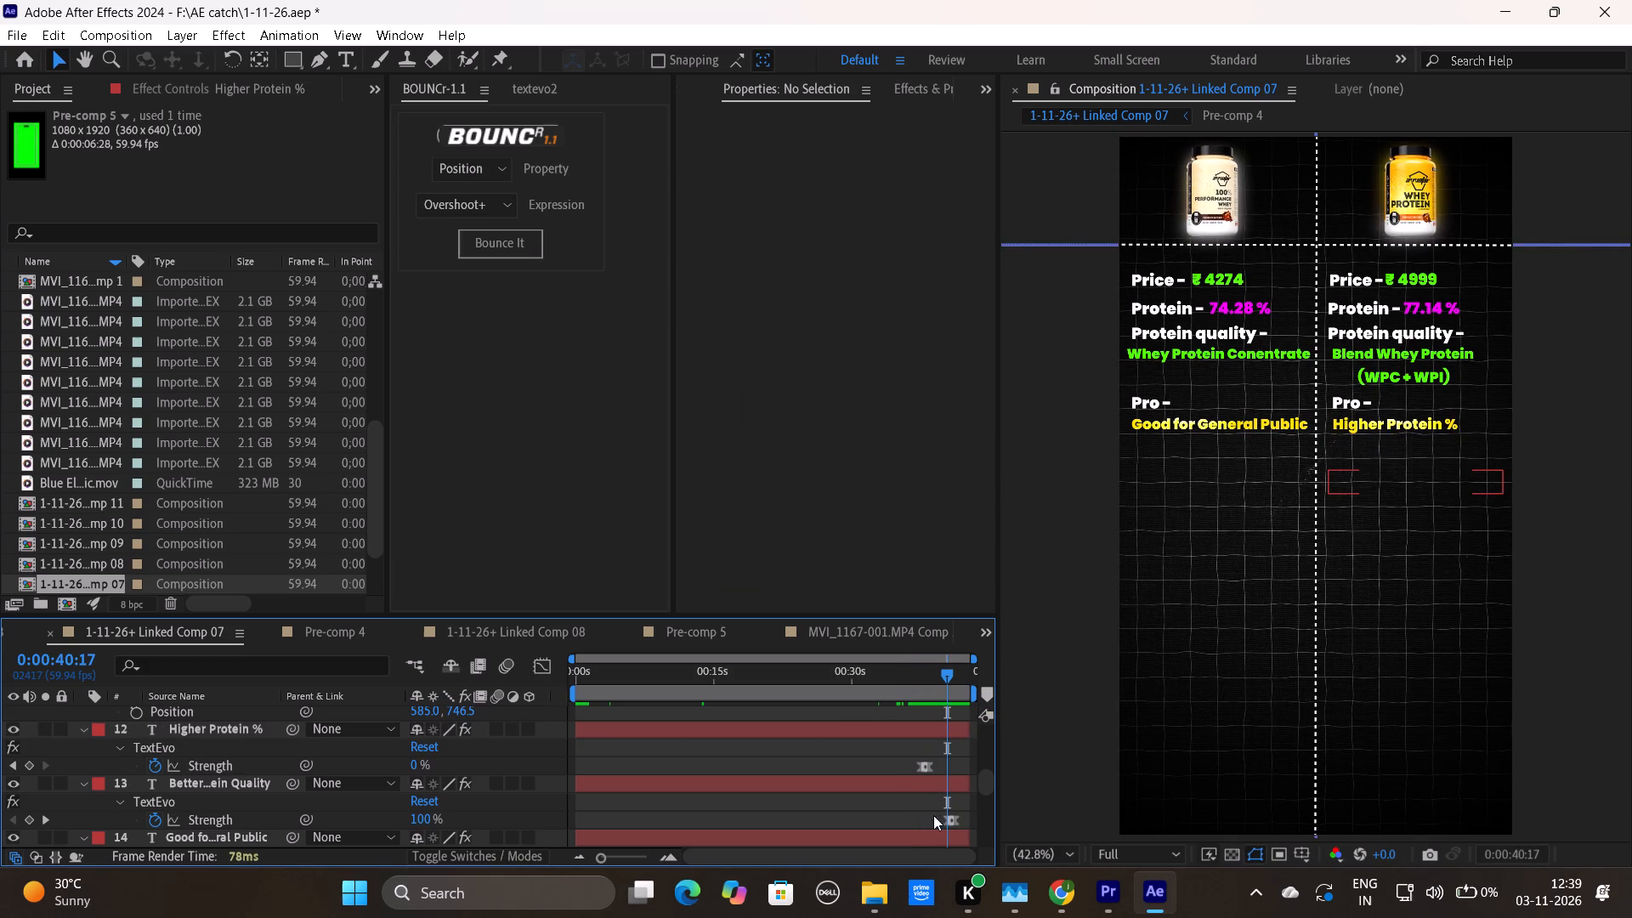
left_click_drag(933, 814, 962, 822)
left_click_drag(958, 823, 947, 824)
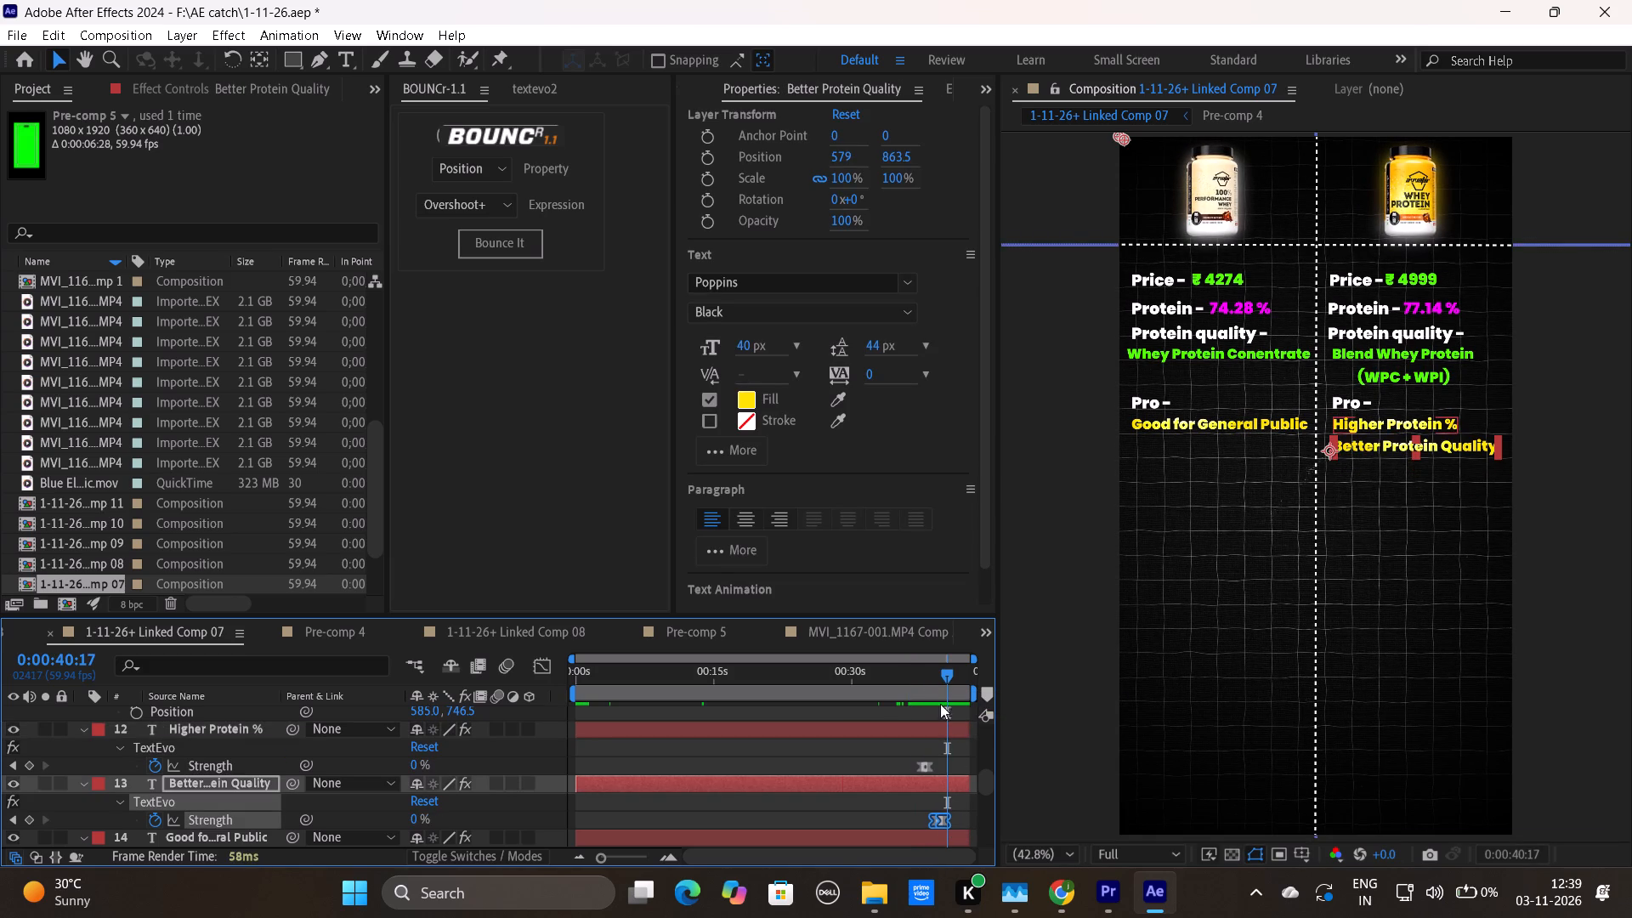
Preview Linked Comp 07 from about 0:00:37 to check the retimed Higher Protein % and Better Protein Quality text.
left_click_drag(936, 682, 919, 684)
key("space")
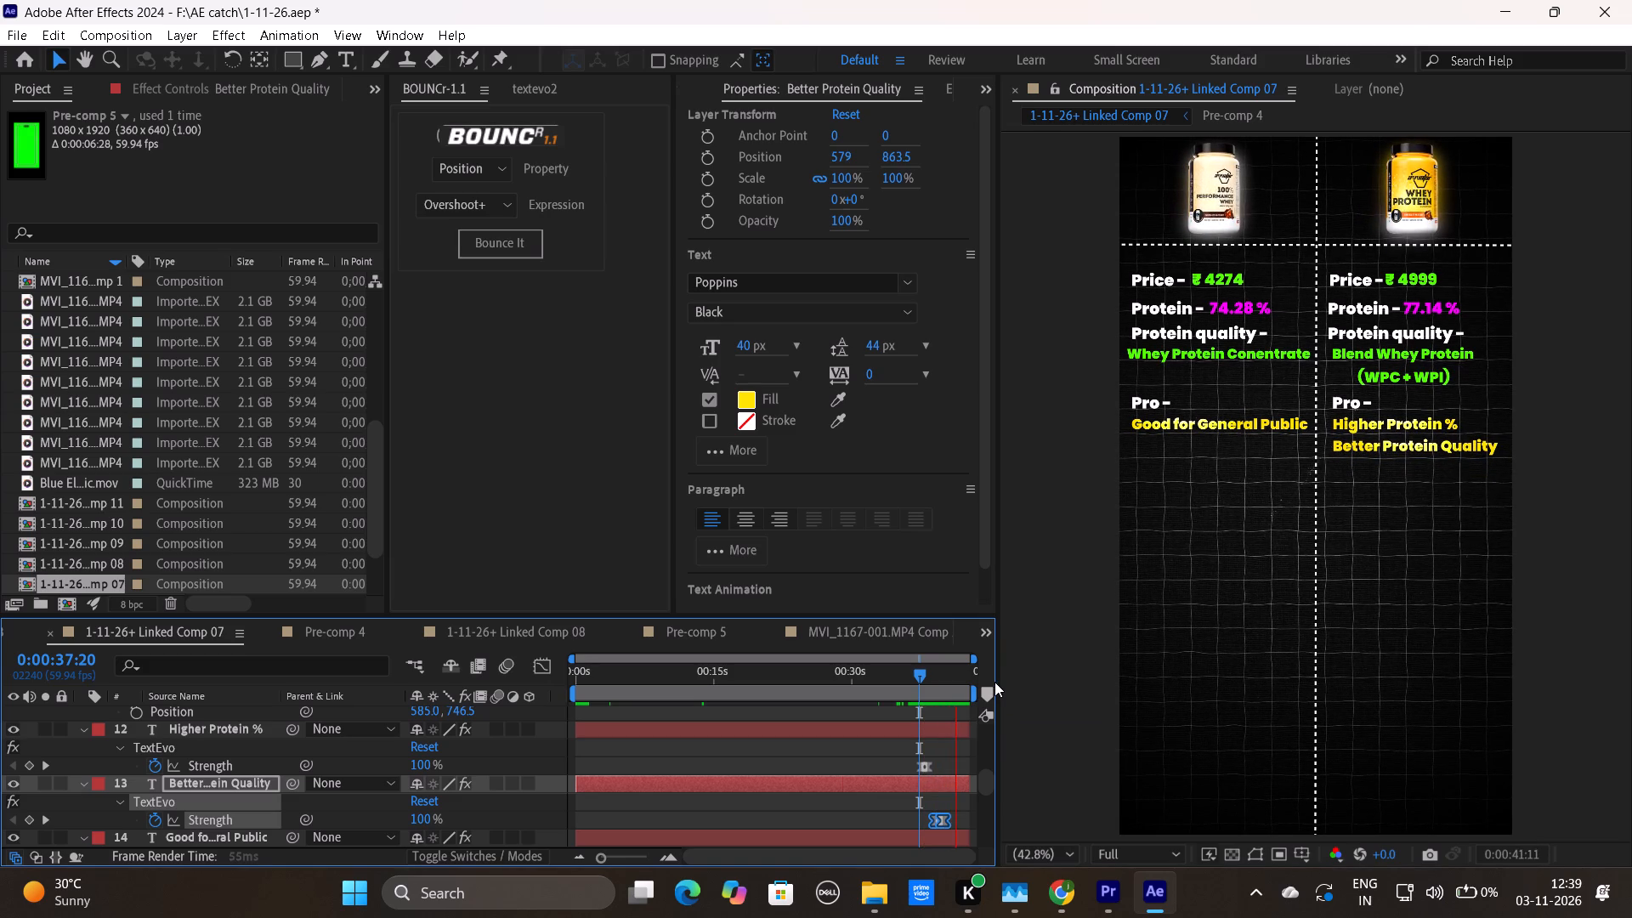
key("space")
left_click_drag(948, 677, 918, 677)
key("space")
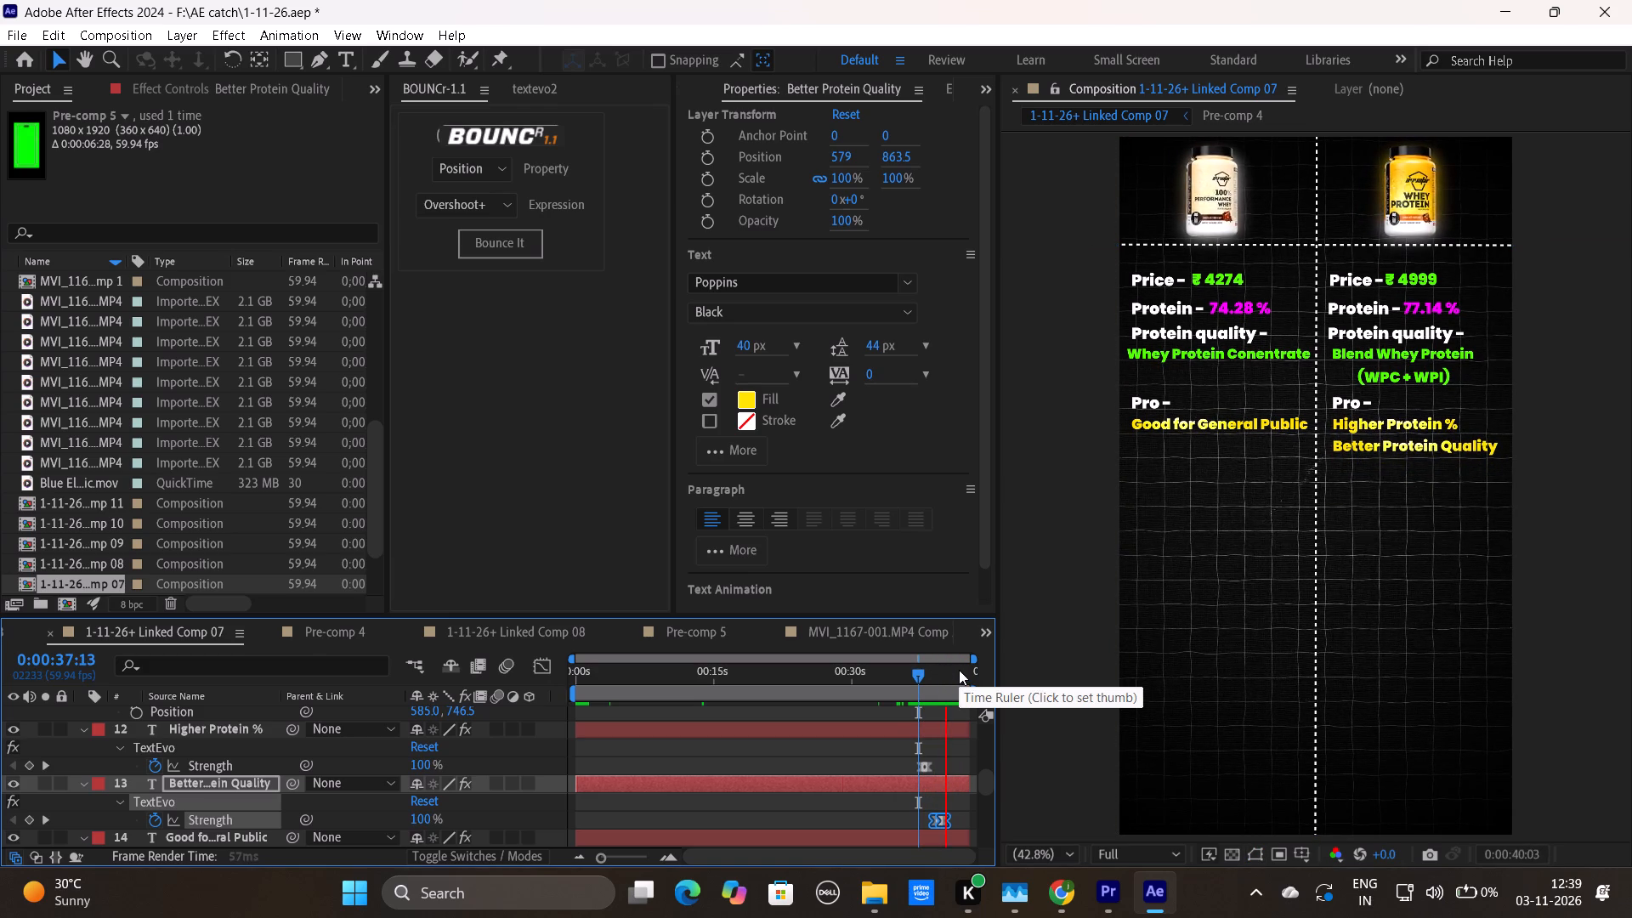
key("space")
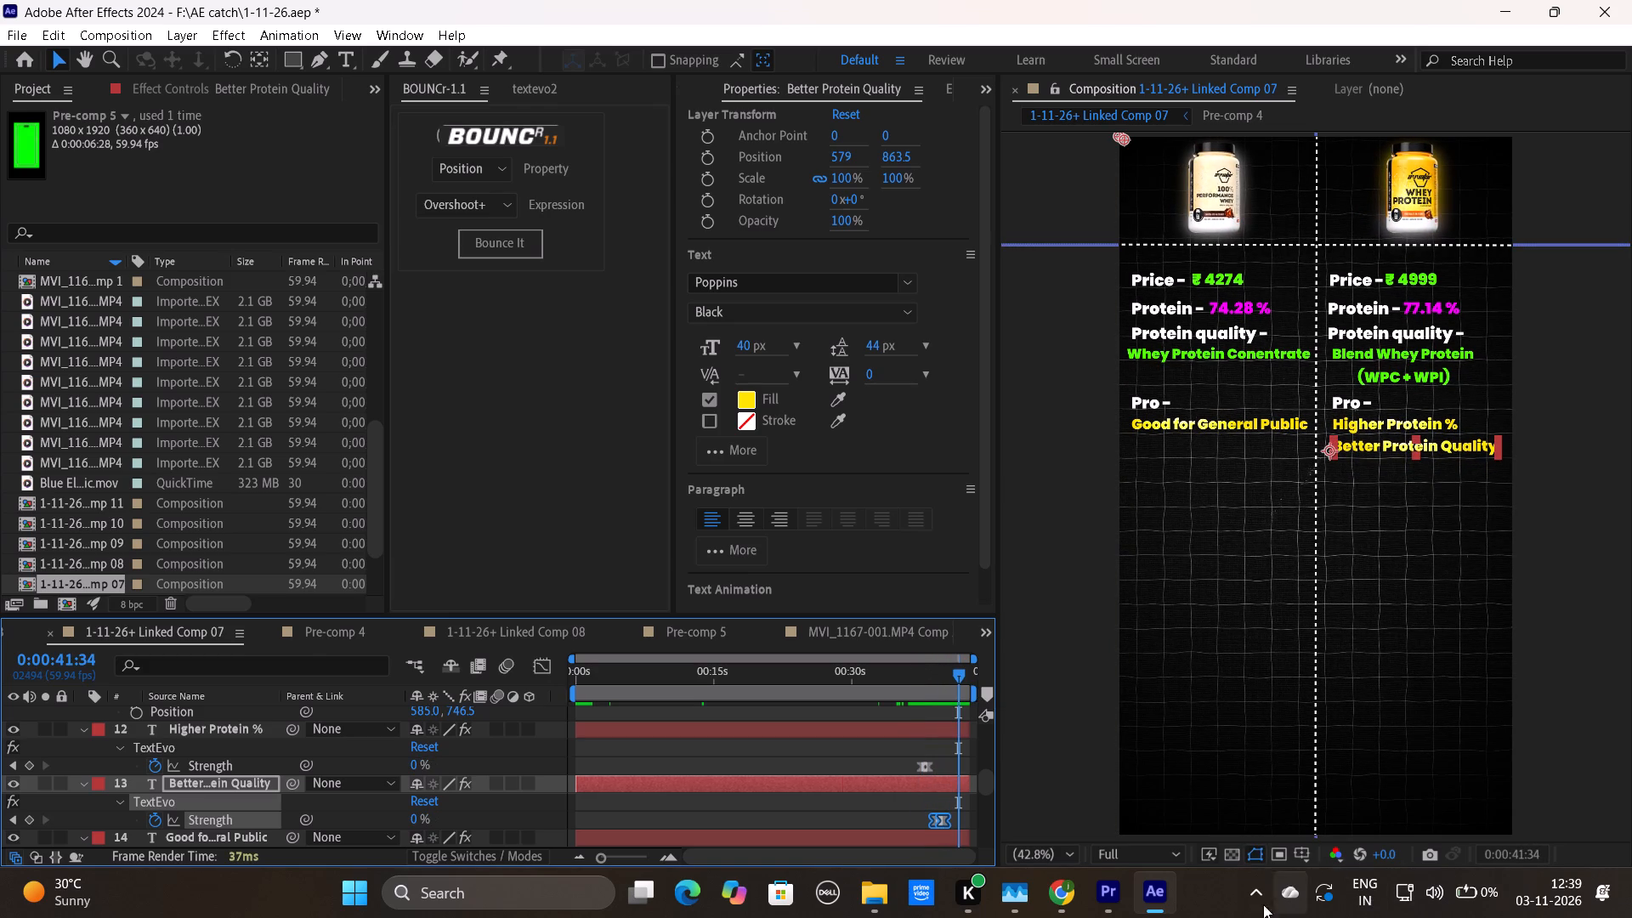
Switch to Premiere Pro and play the comparison around 00:00:44 to check the retimed text against the voice.
left_click(1111, 898)
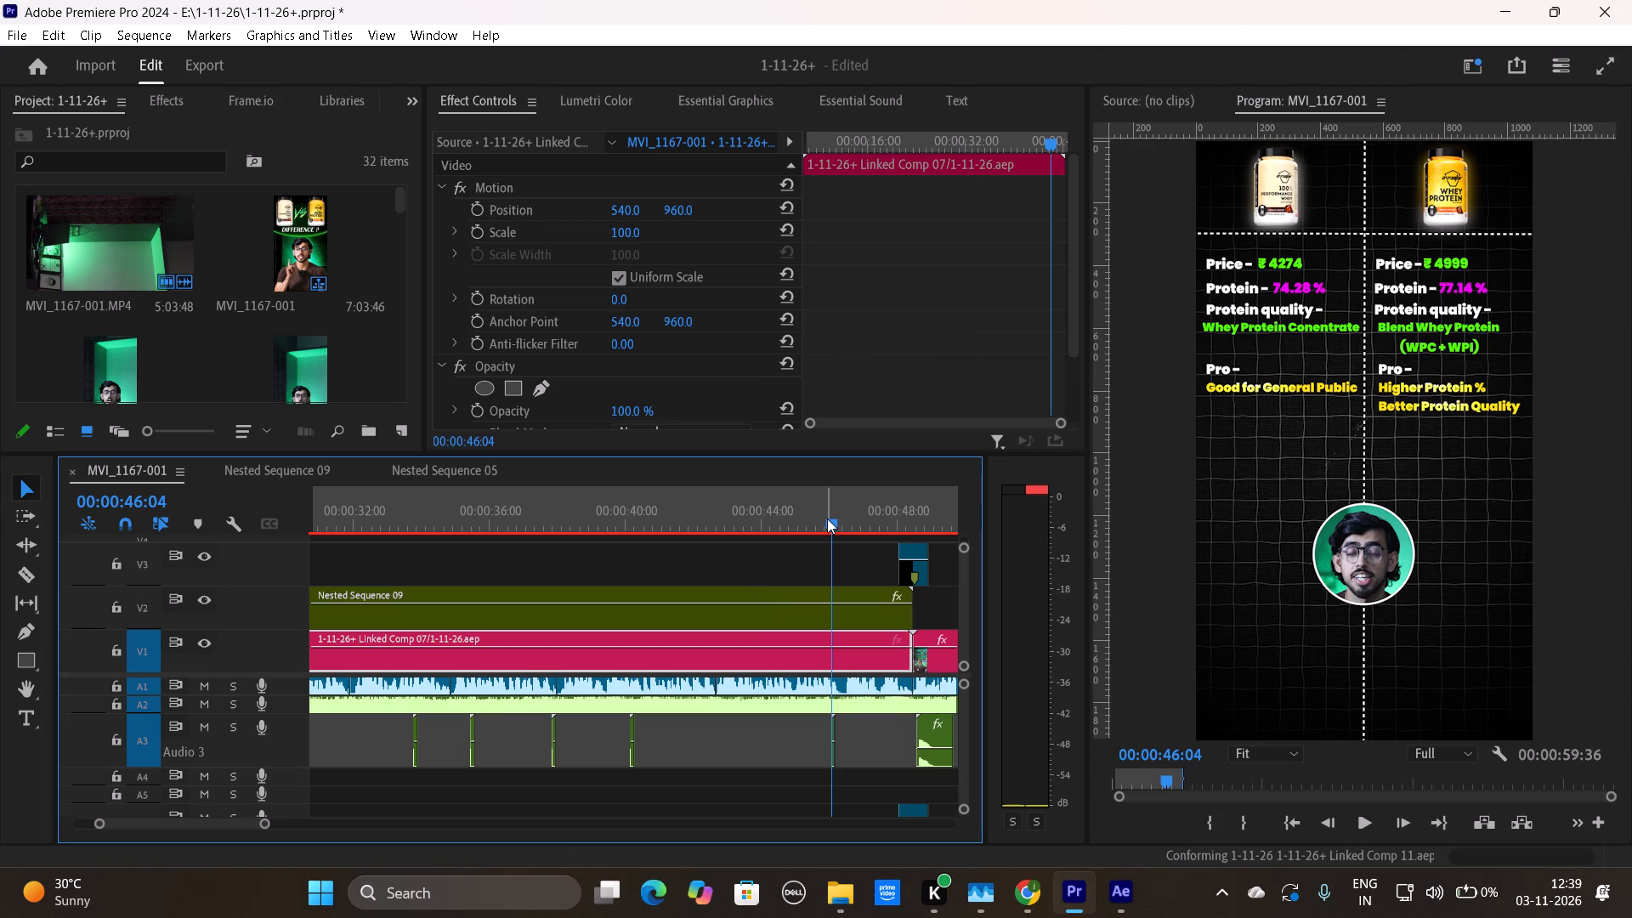
left_click_drag(827, 518, 751, 538)
key("space")
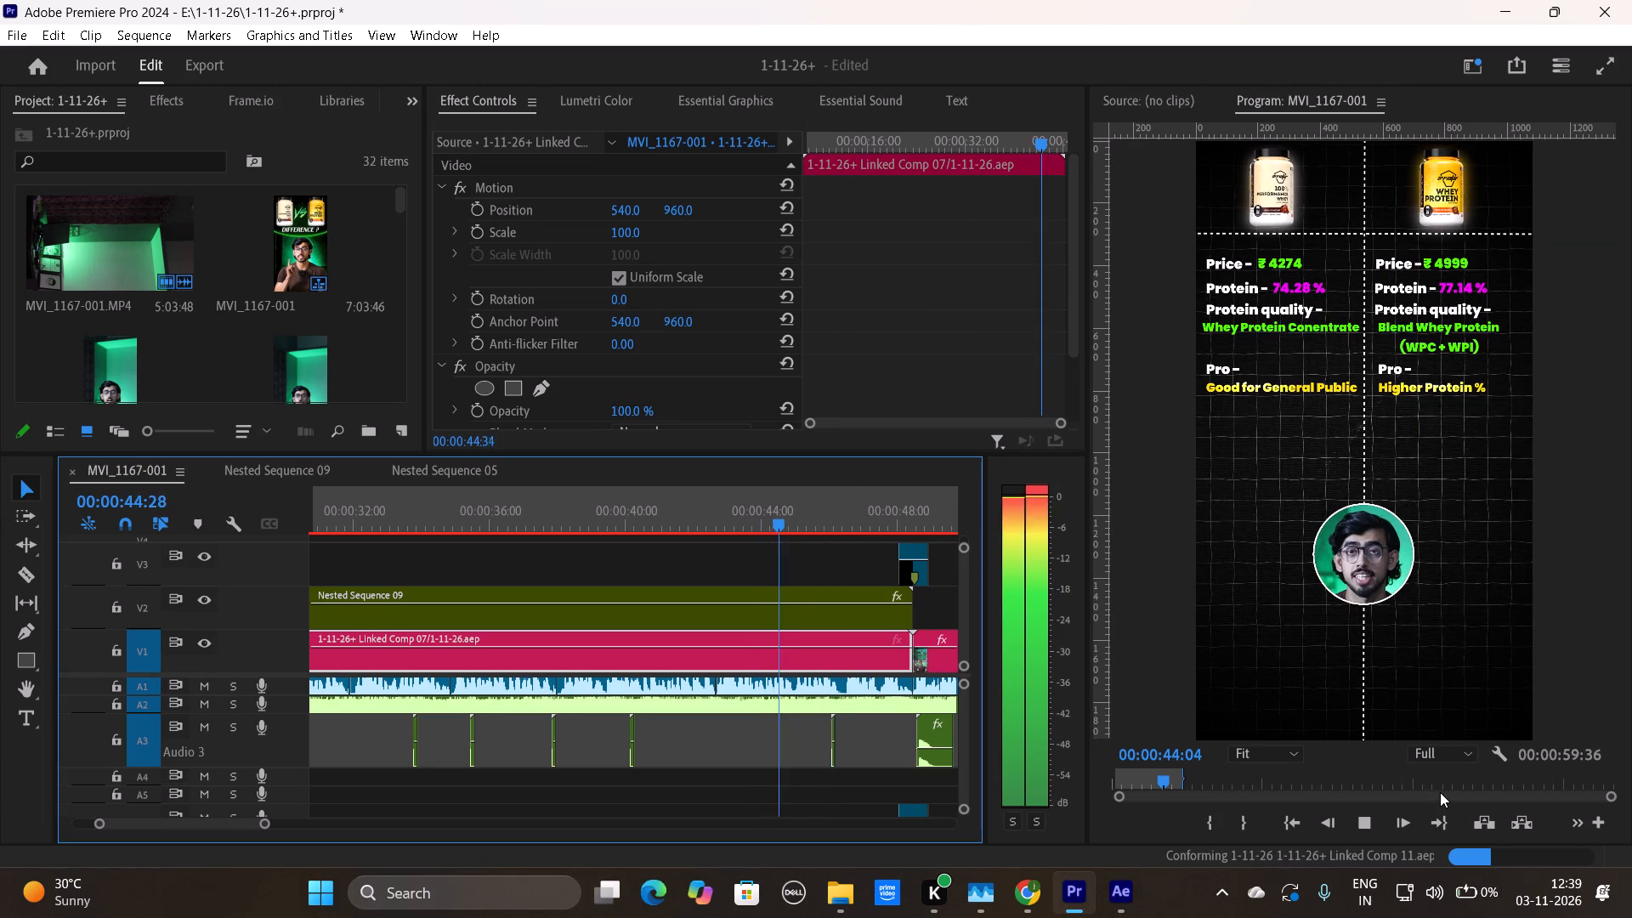
key("space")
left_click_drag(794, 520, 778, 529)
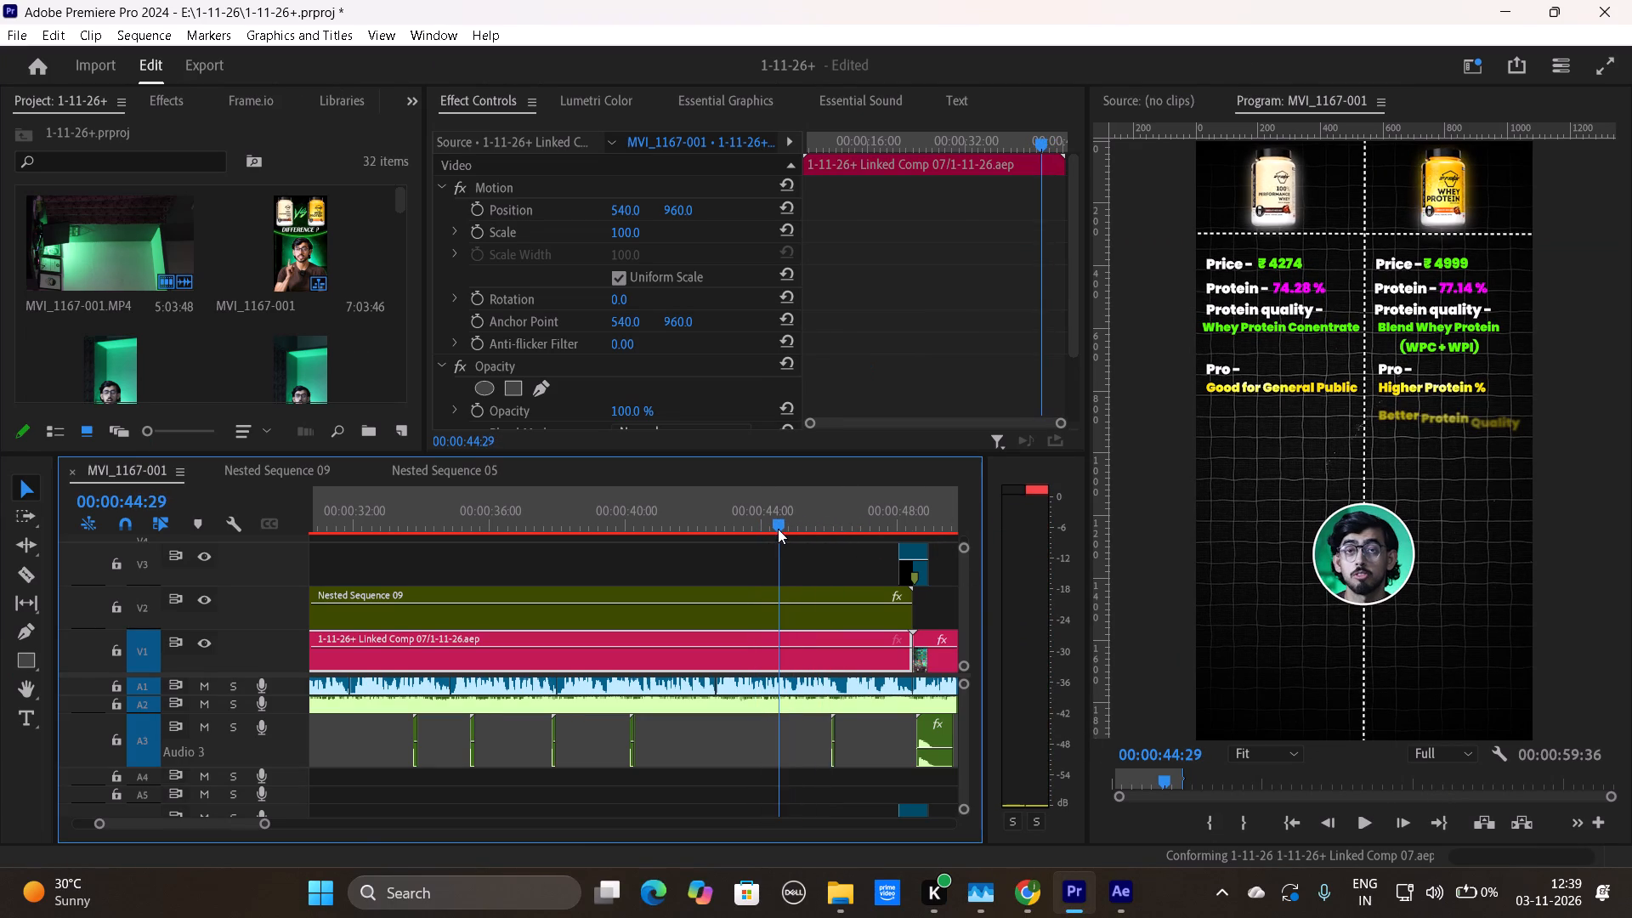
left_click_drag(778, 529, 774, 530)
left_click_drag(774, 530, 756, 538)
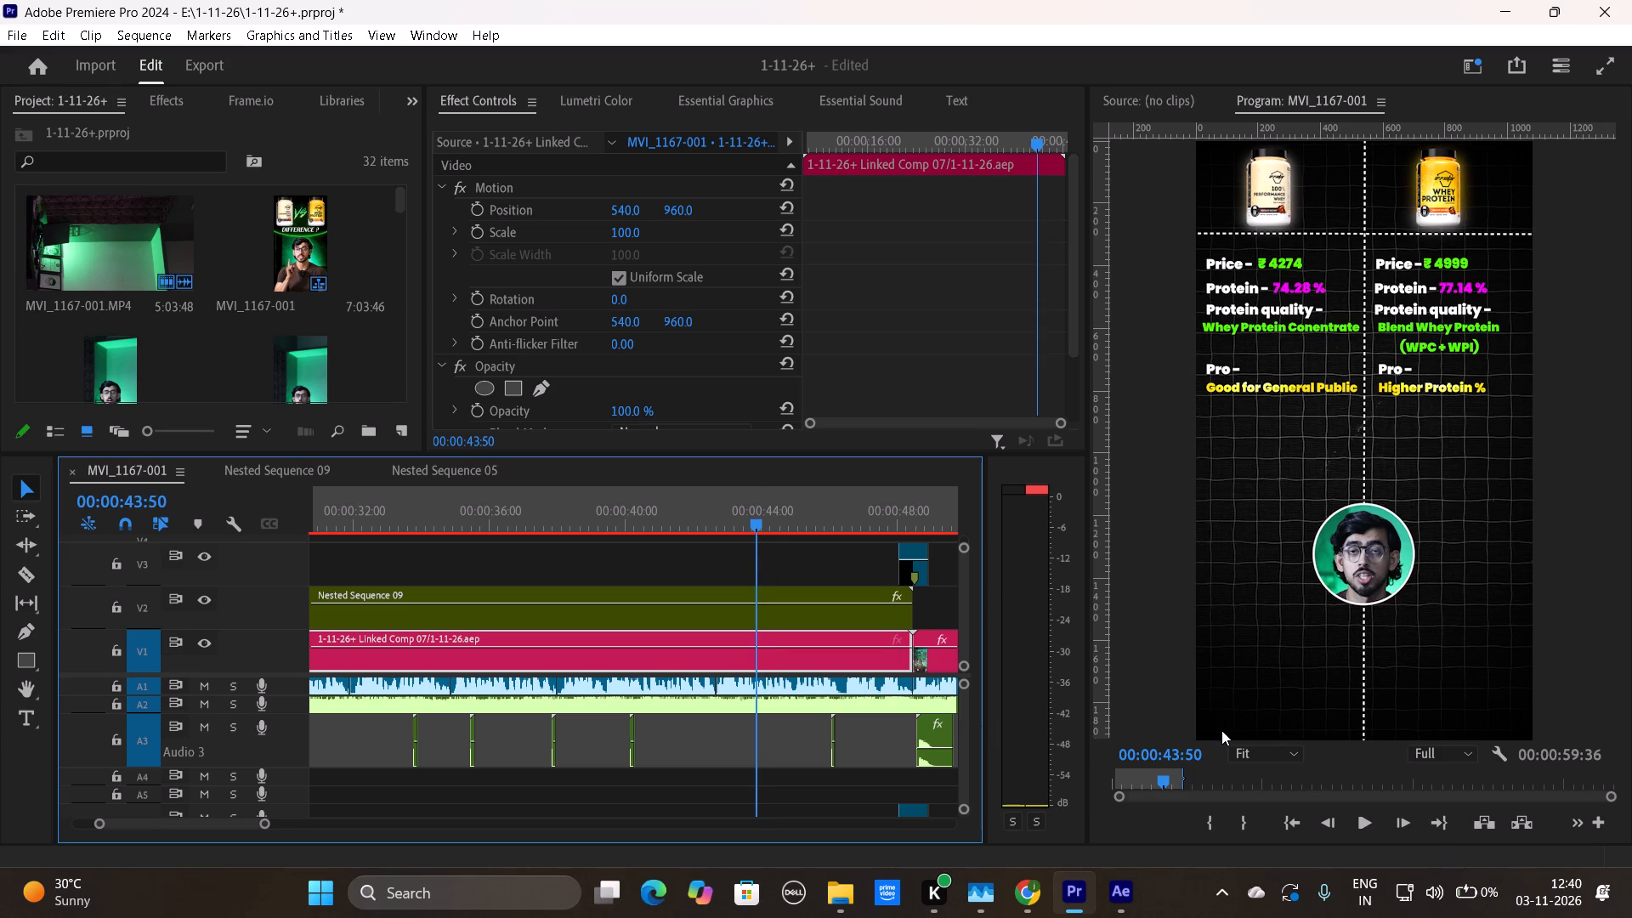
Set the program monitor's playback resolution to 1/4.
left_click(1441, 755)
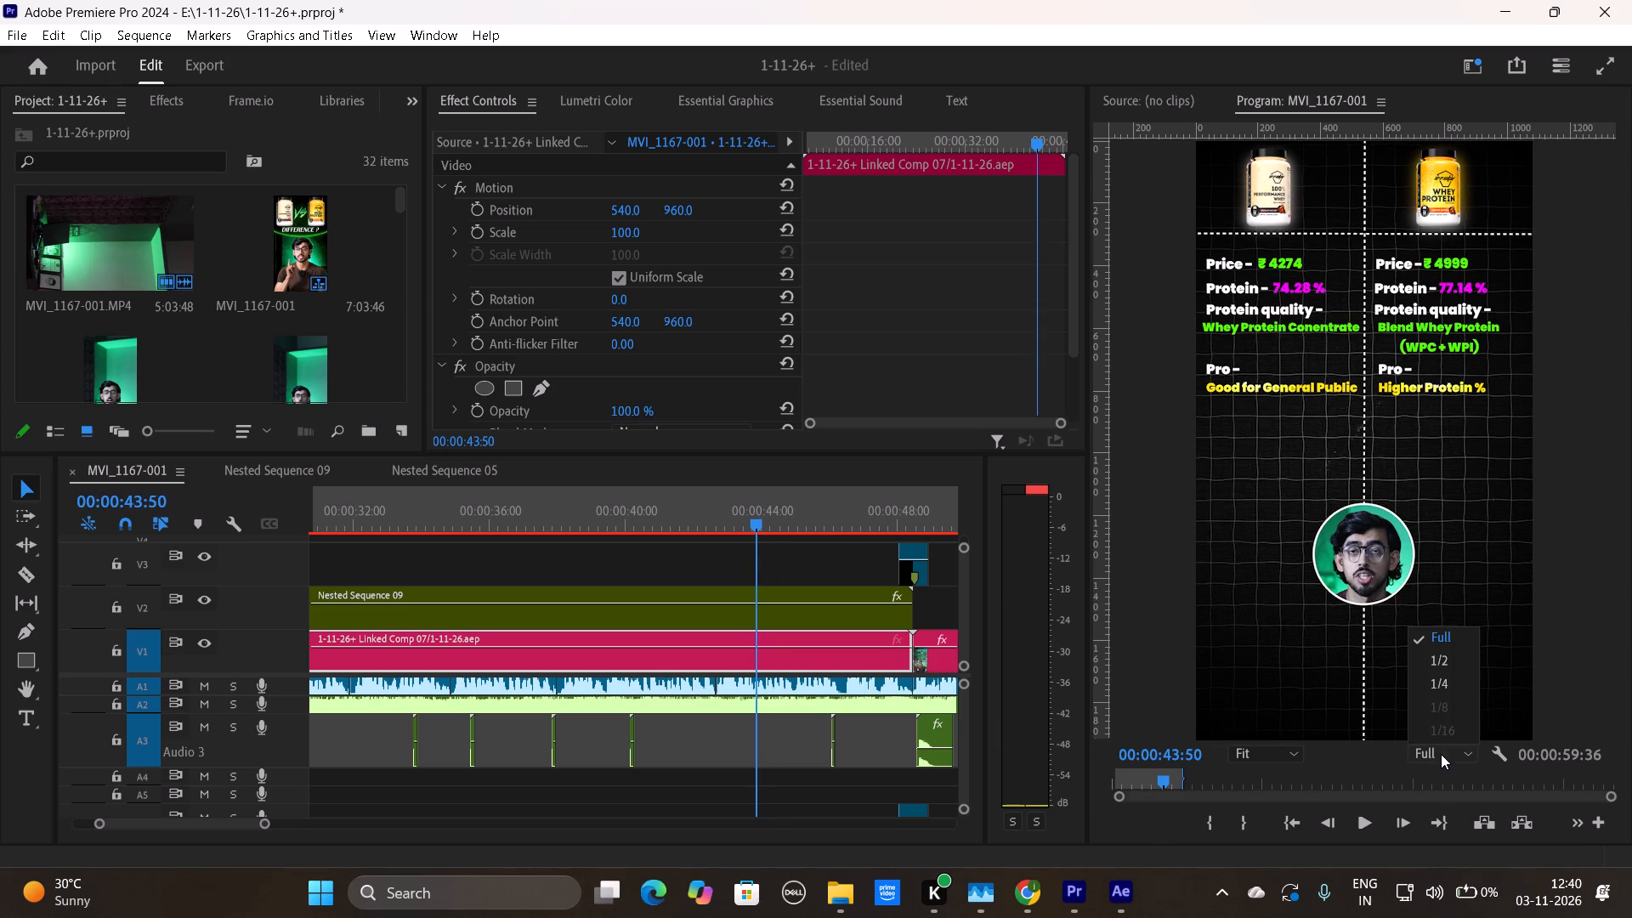
left_click(1446, 676)
Move the Mouse Click 01.wav sound near 00:00:46 on A3 back to about 00:00:42:42, before the Higher Protein % text, and play it.
key("space")
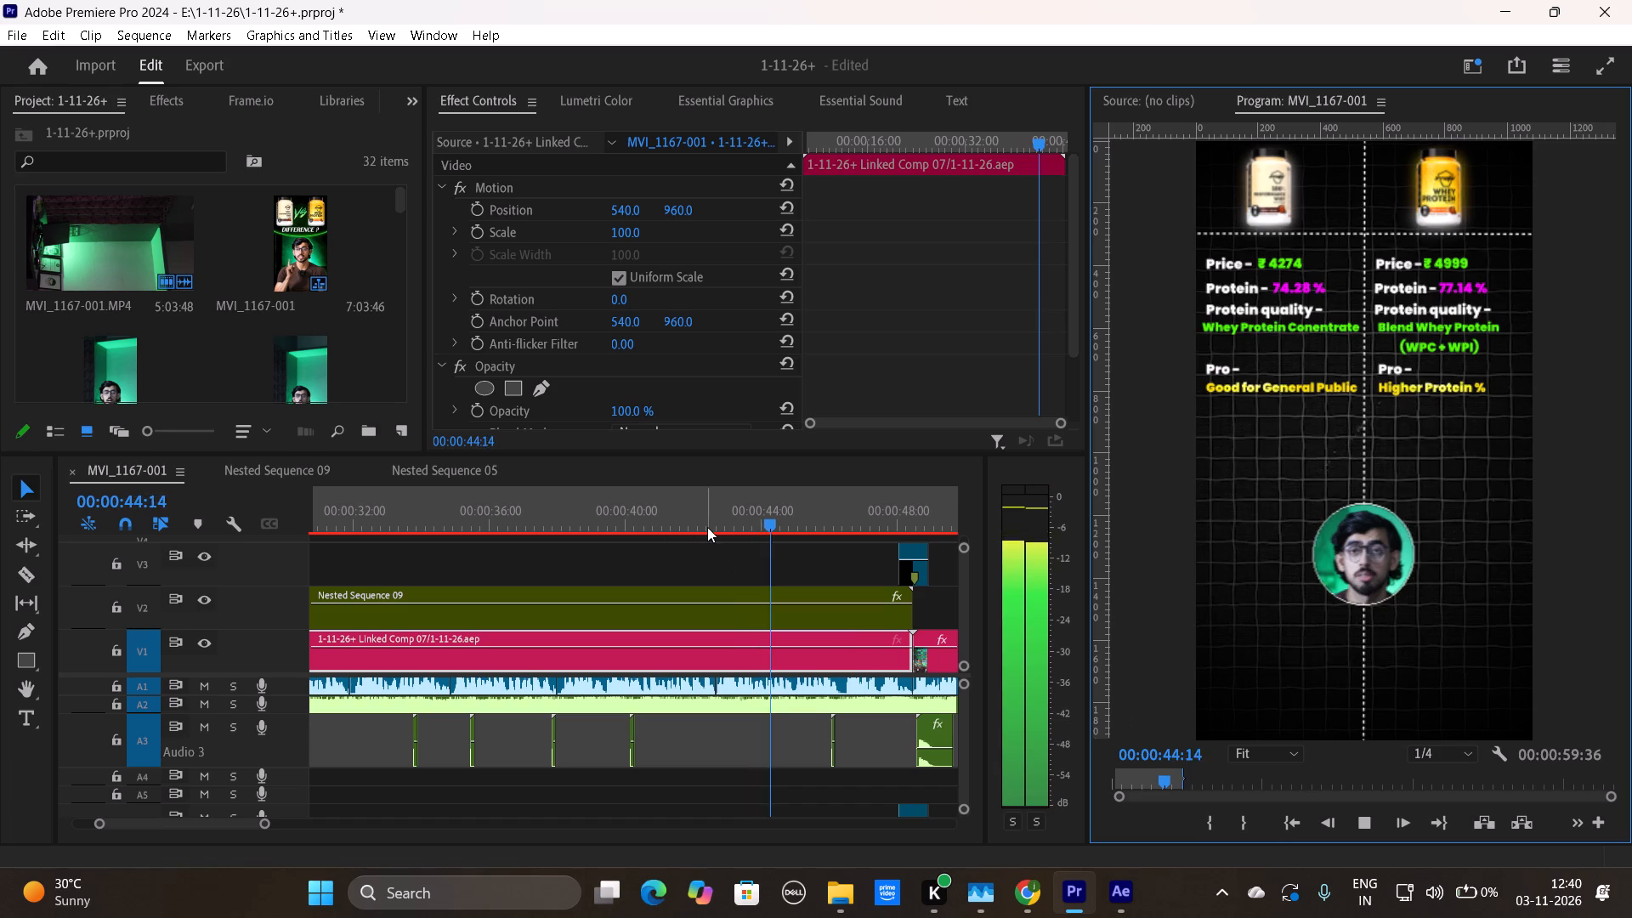
key("space")
left_click_drag(773, 513, 725, 525)
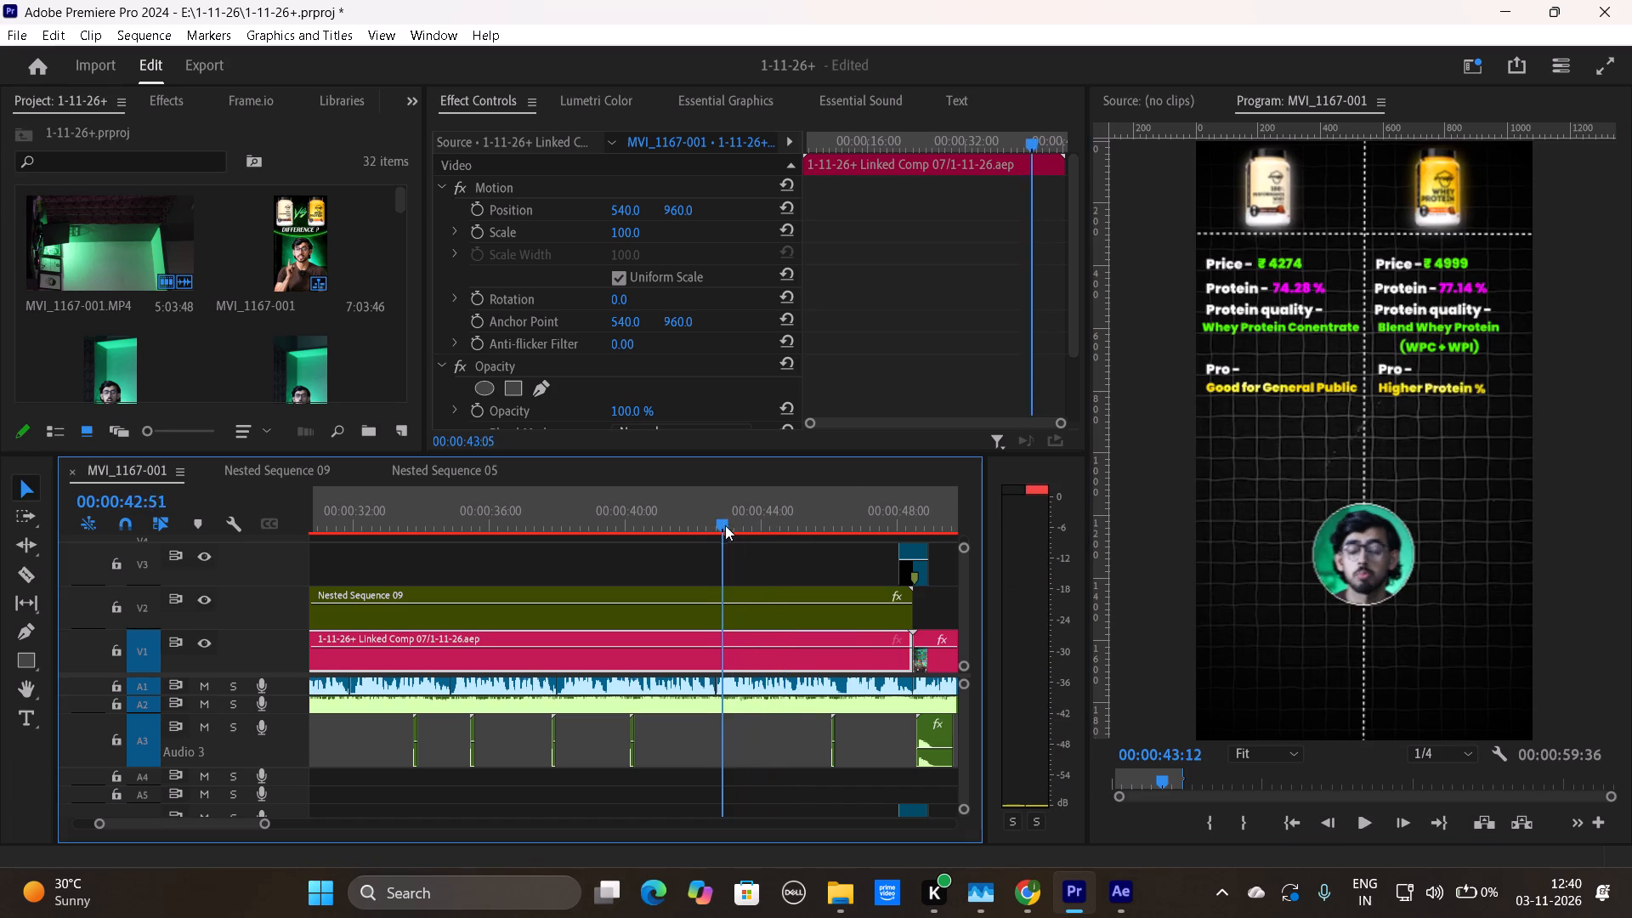
left_click_drag(725, 525, 719, 526)
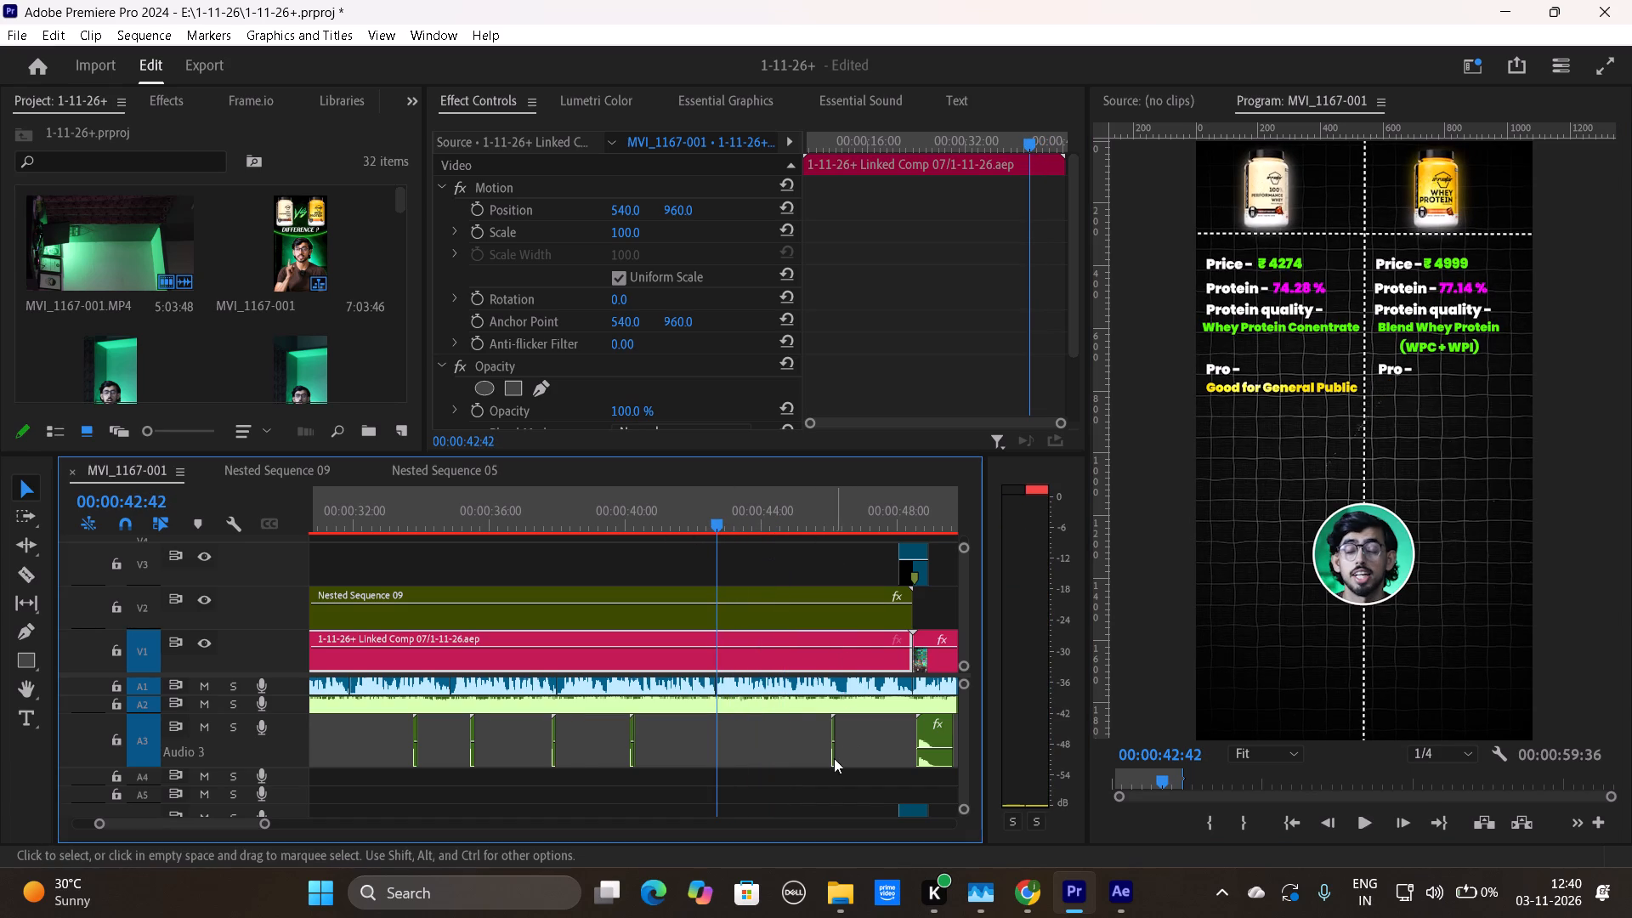
left_click_drag(833, 758, 722, 763)
key("space")
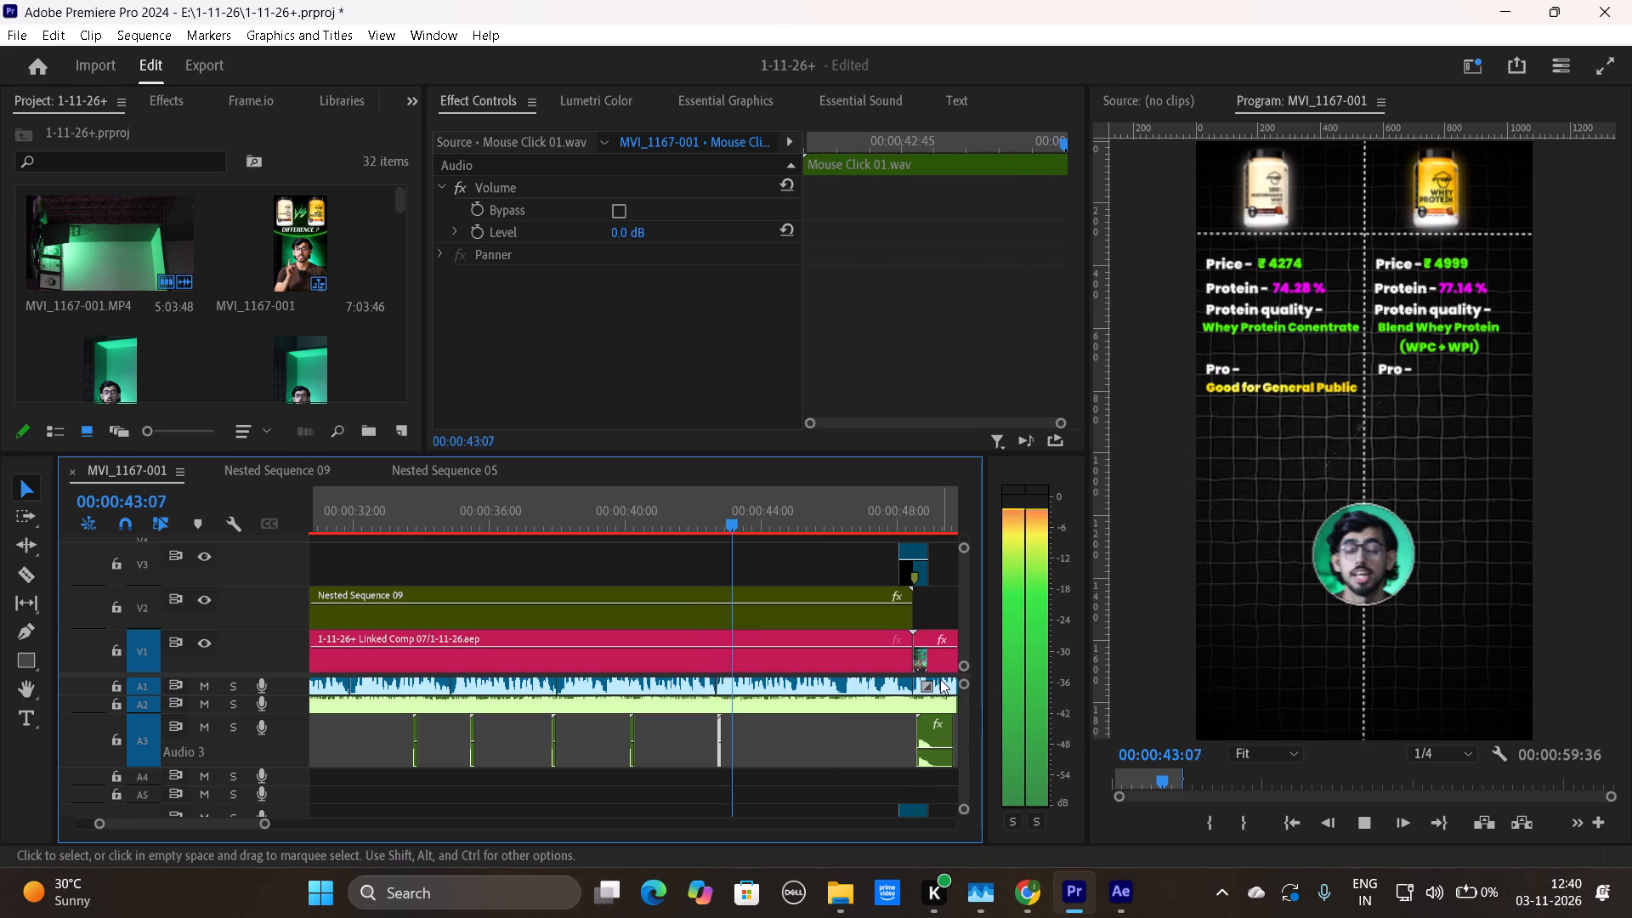
Stop playback and duplicate the Mouse Click 01.wav sound from about 00:00:42:42 on A3 to 00:00:44:25, where the Better Protein Quality text starts.
key("space")
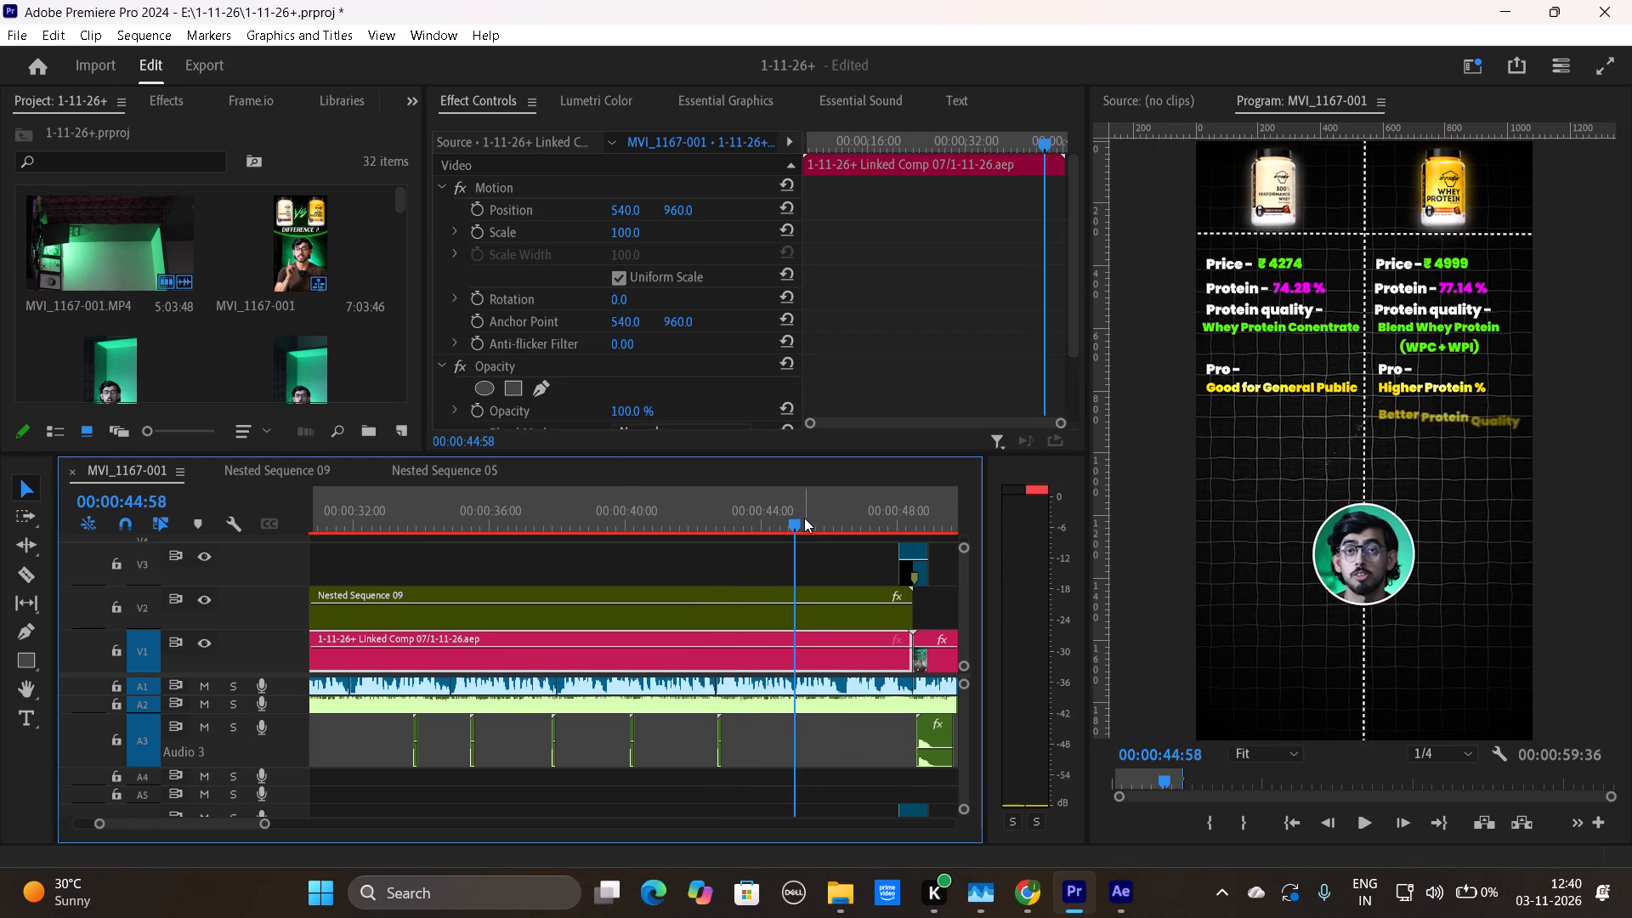
left_click_drag(804, 518, 780, 521)
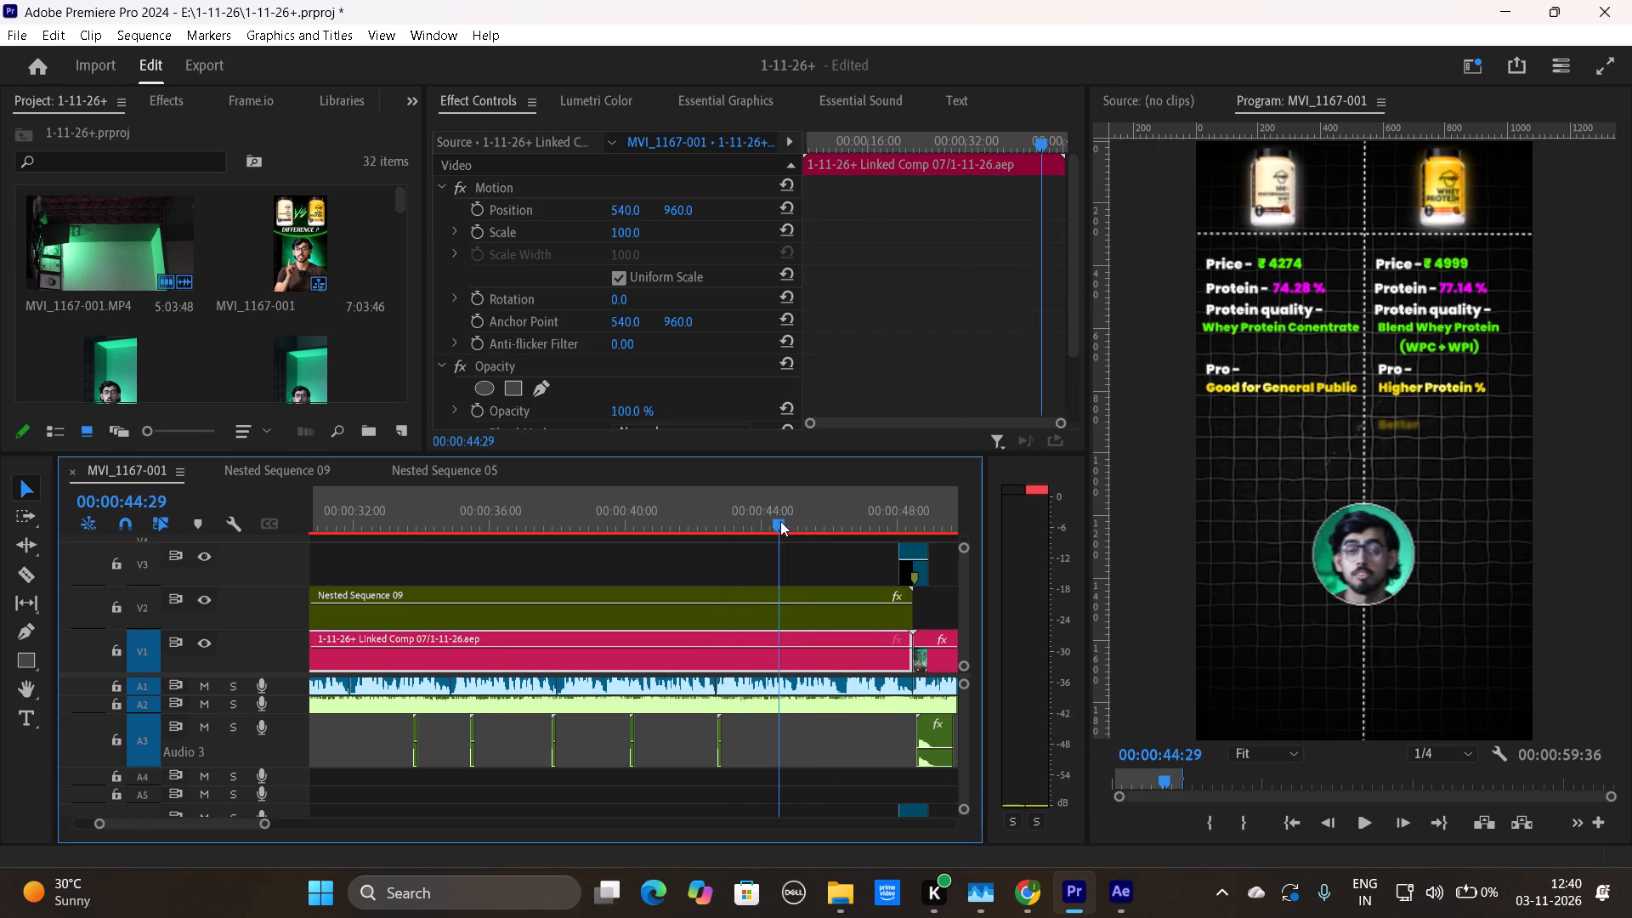
left_click_drag(780, 521, 778, 522)
left_click(717, 756)
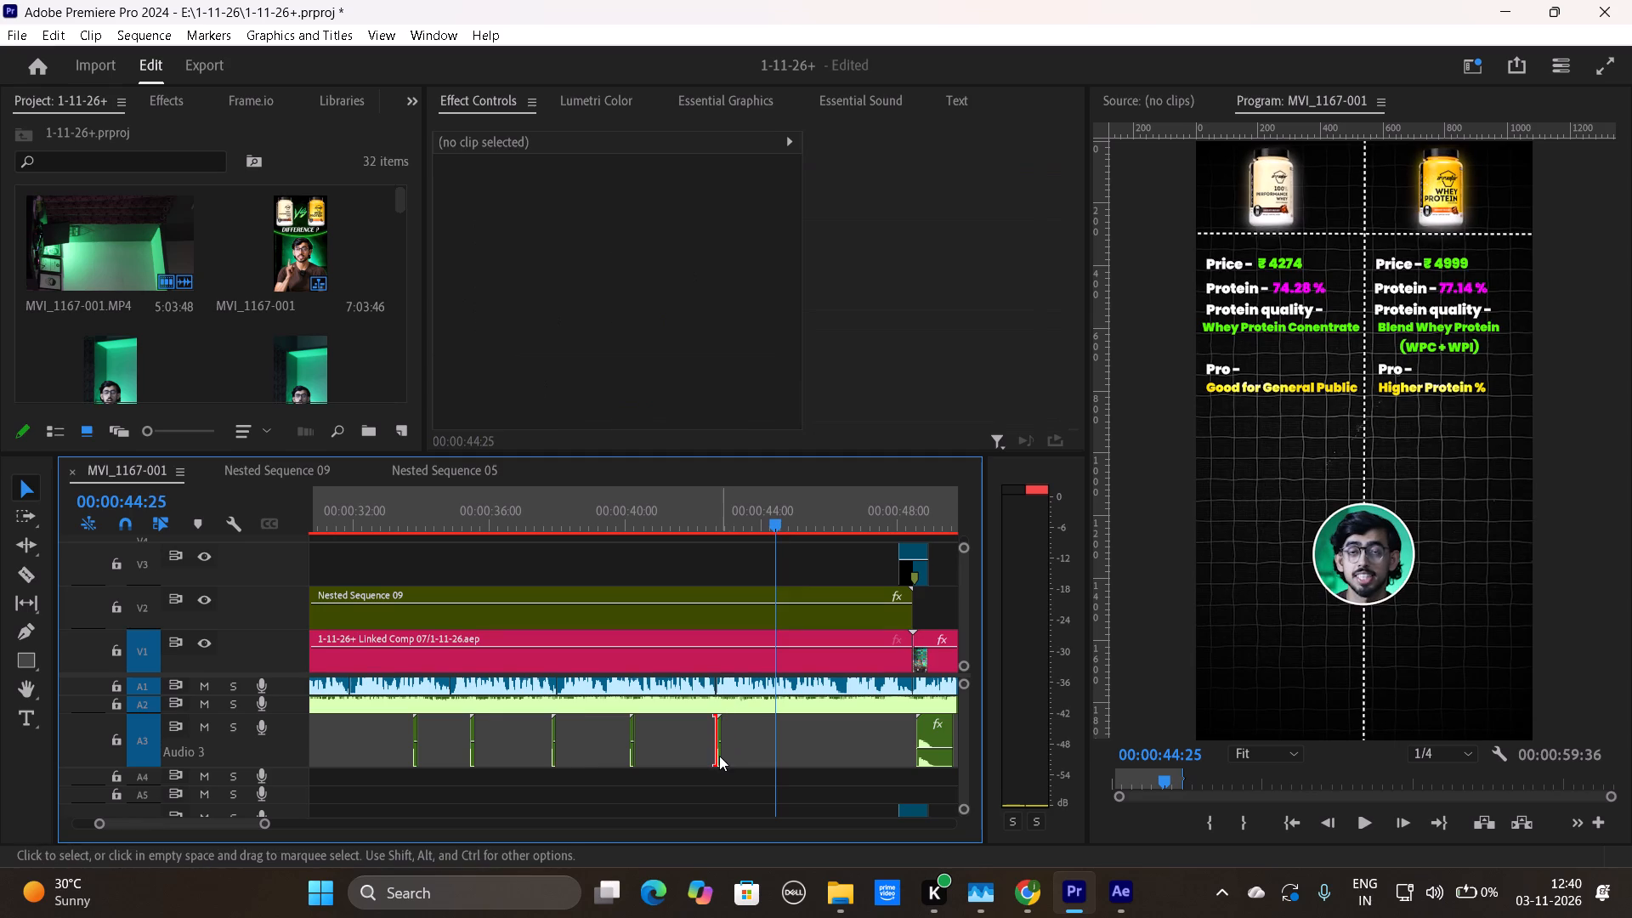
left_click_drag(719, 756, 777, 756)
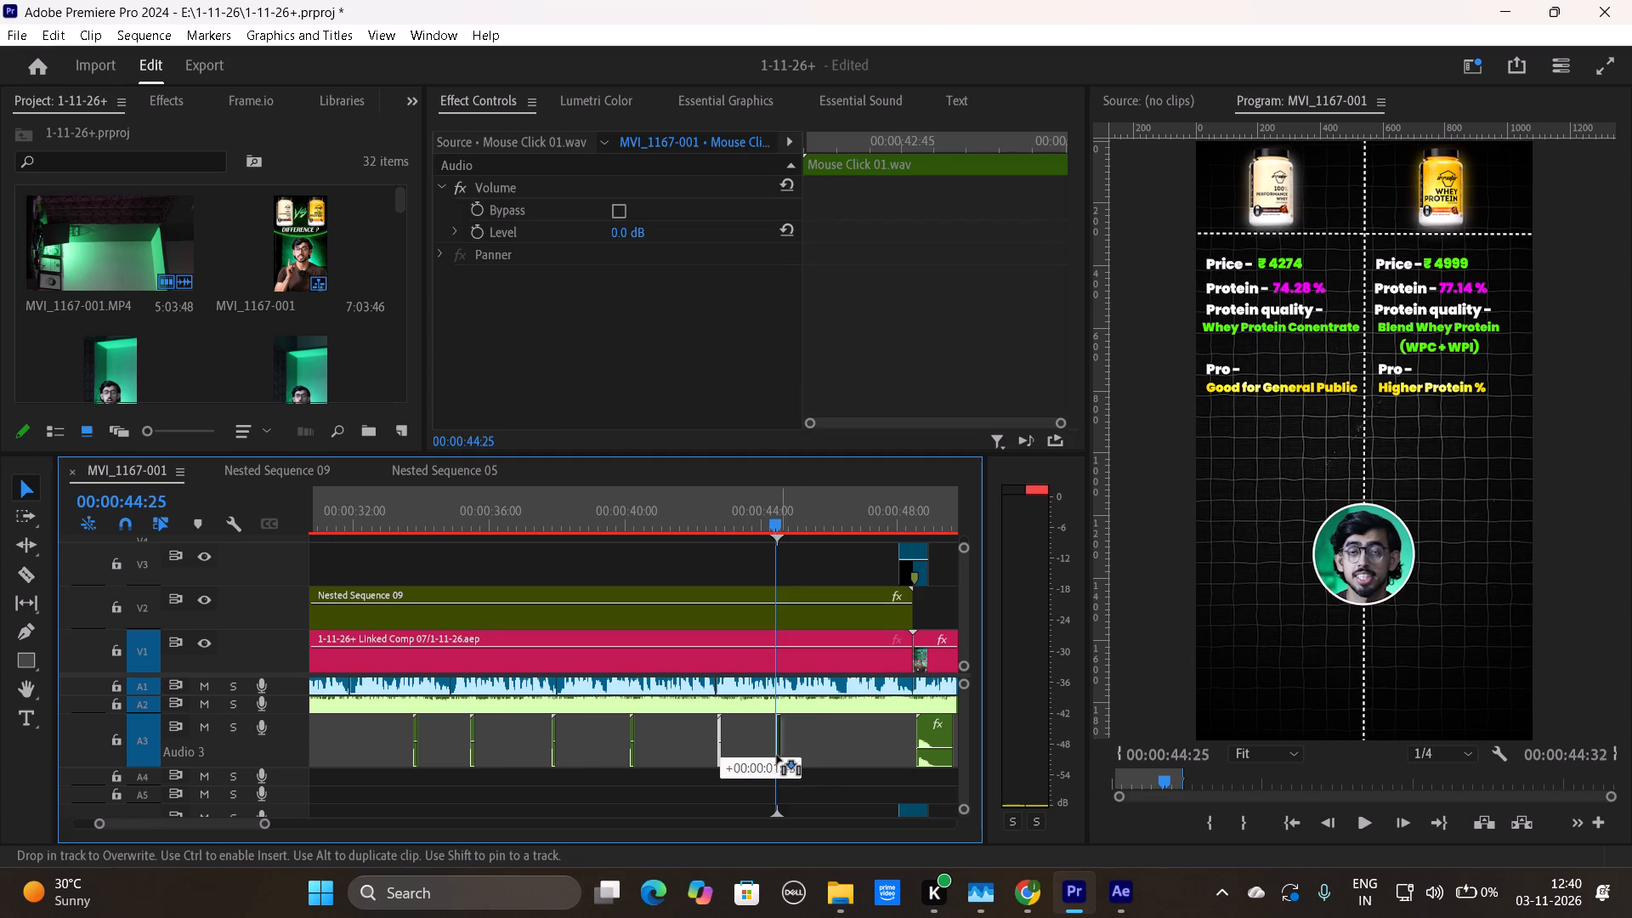
left_click_drag(777, 756, 775, 756)
left_click(774, 756, "alt")
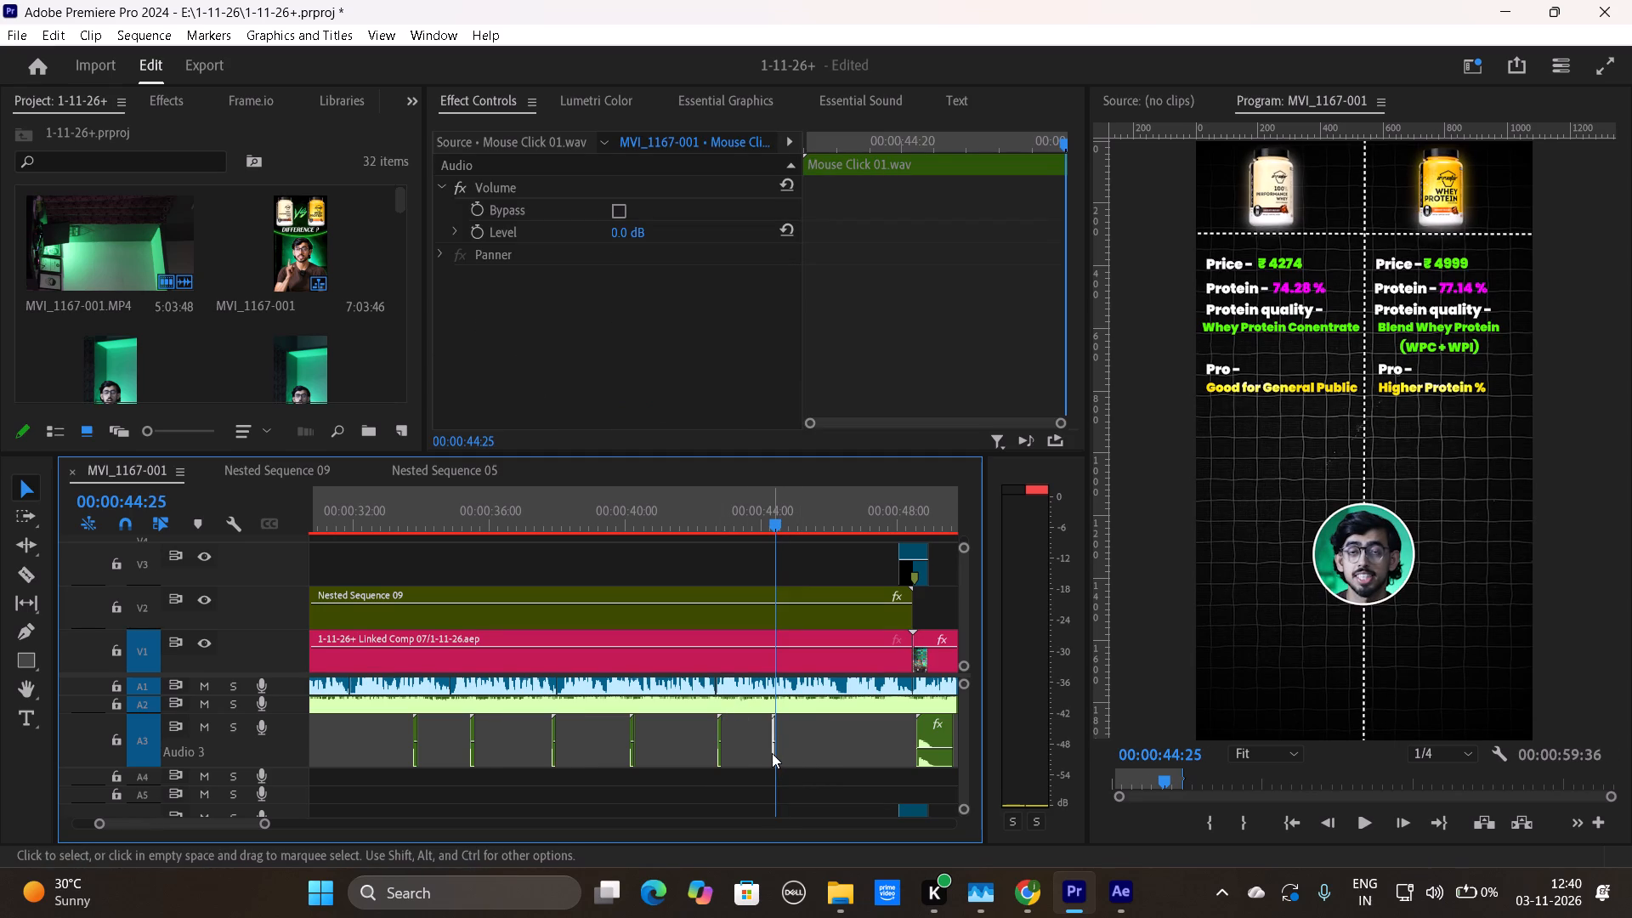
left_click(772, 753)
Play the sequence from about 00:00:41 to check both click sounds against the Higher Protein % and Better Protein Quality text.
left_click_drag(771, 519, 752, 520)
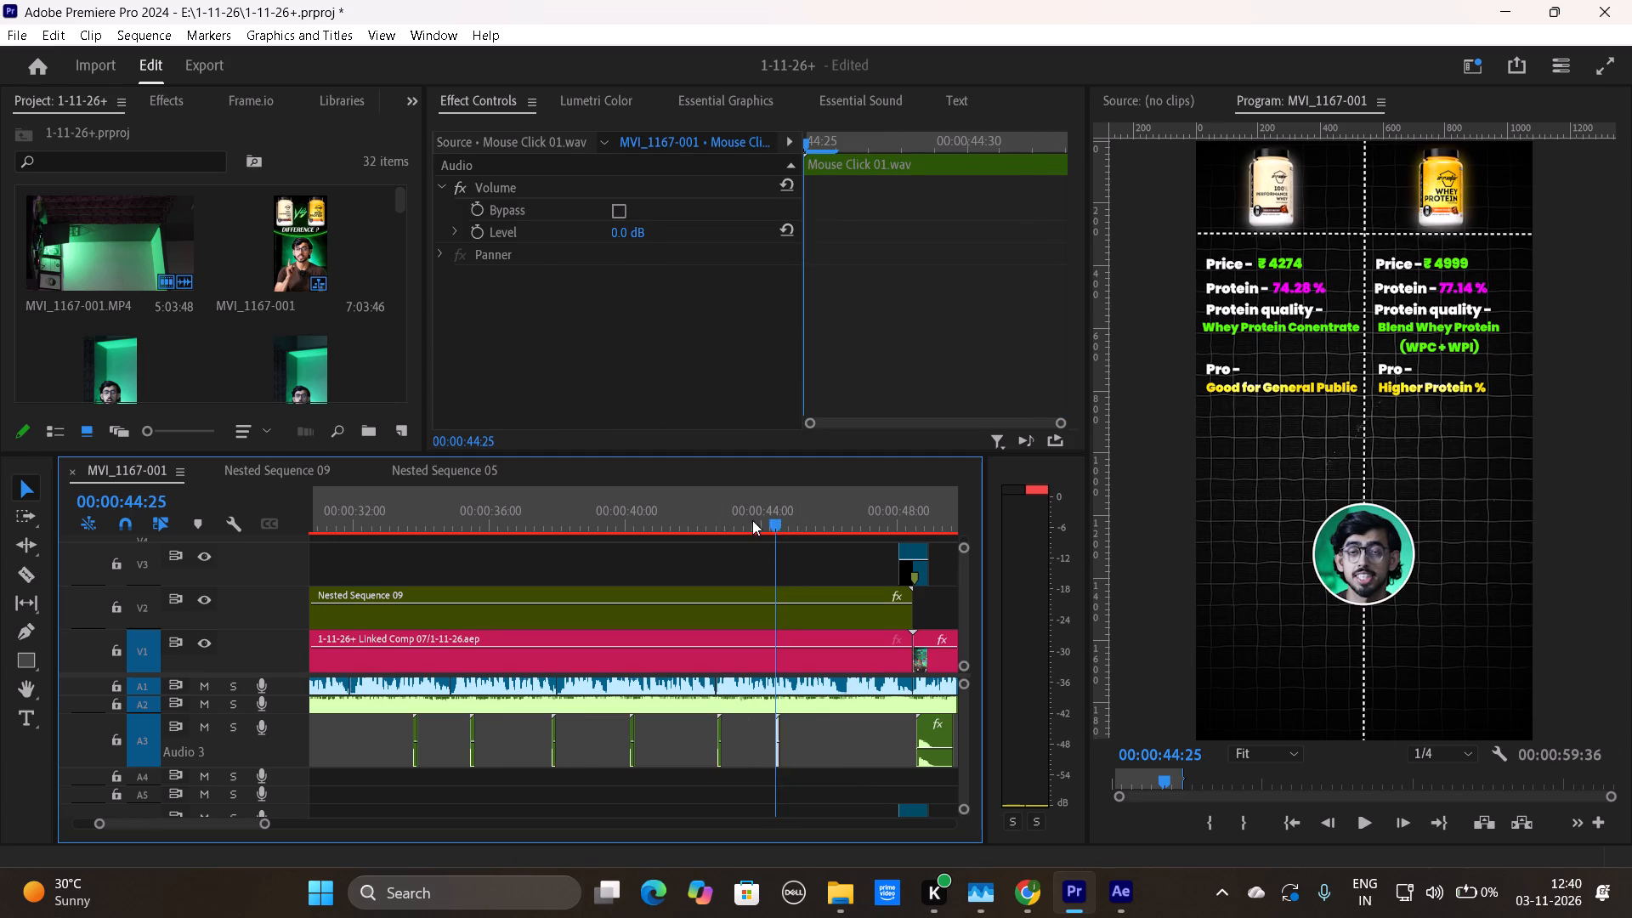
left_click_drag(752, 520, 671, 530)
key("space")
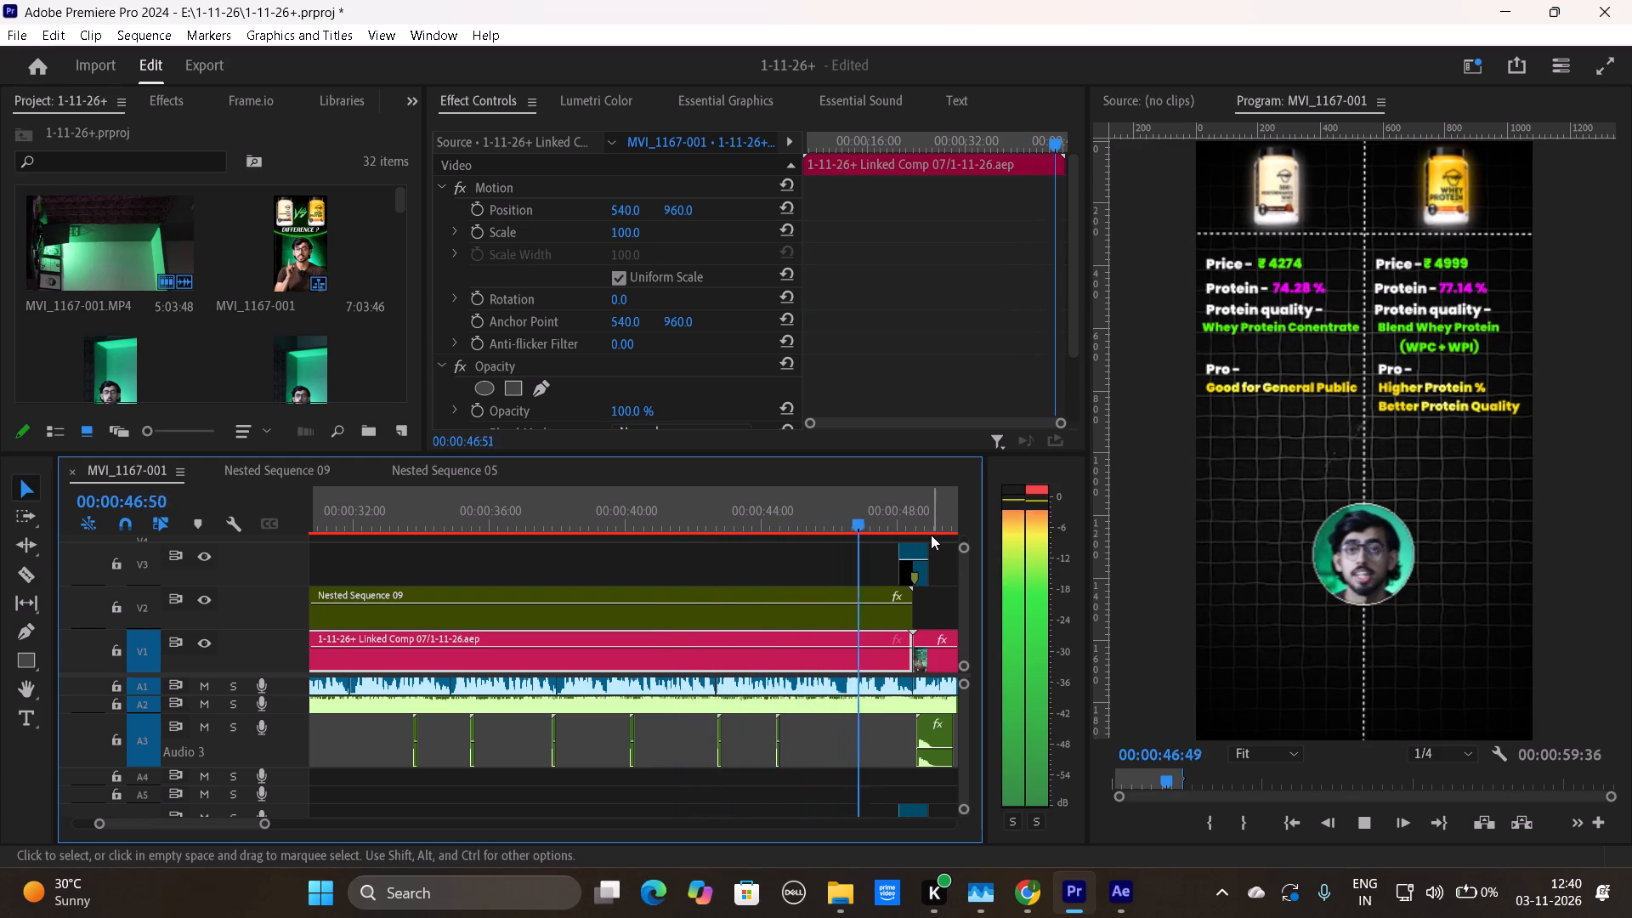
key("space")
Mark the range from 00:00:41:29 to 00:00:48:53 with In and Out points and render its effects.
left_click_drag(866, 510, 678, 543)
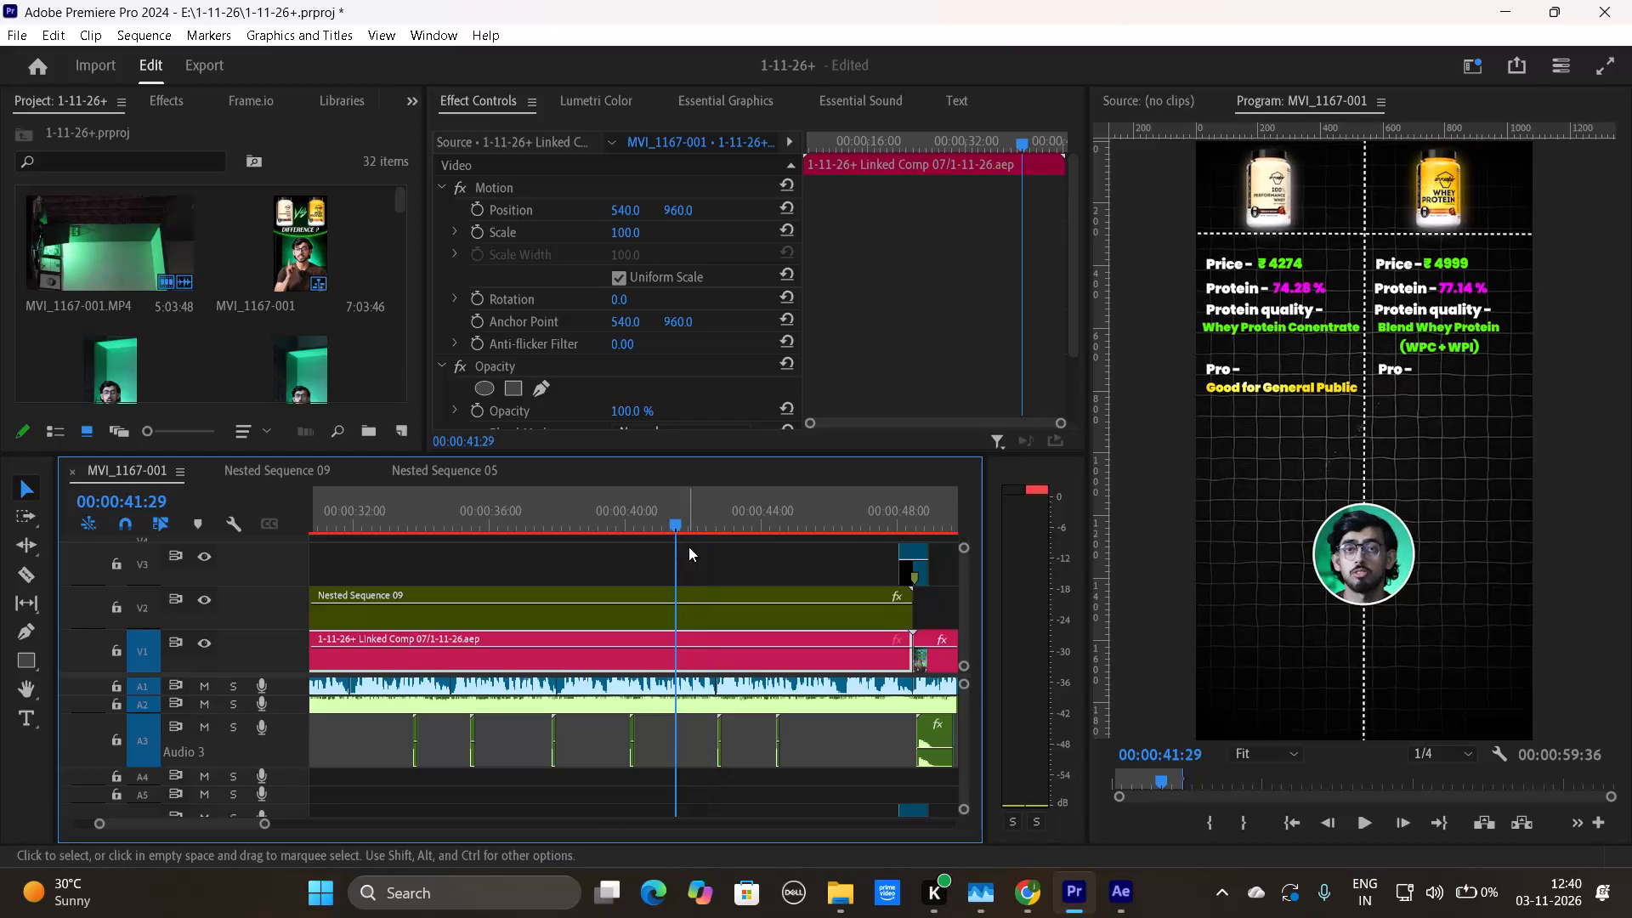
key("i")
left_click_drag(684, 519, 864, 536)
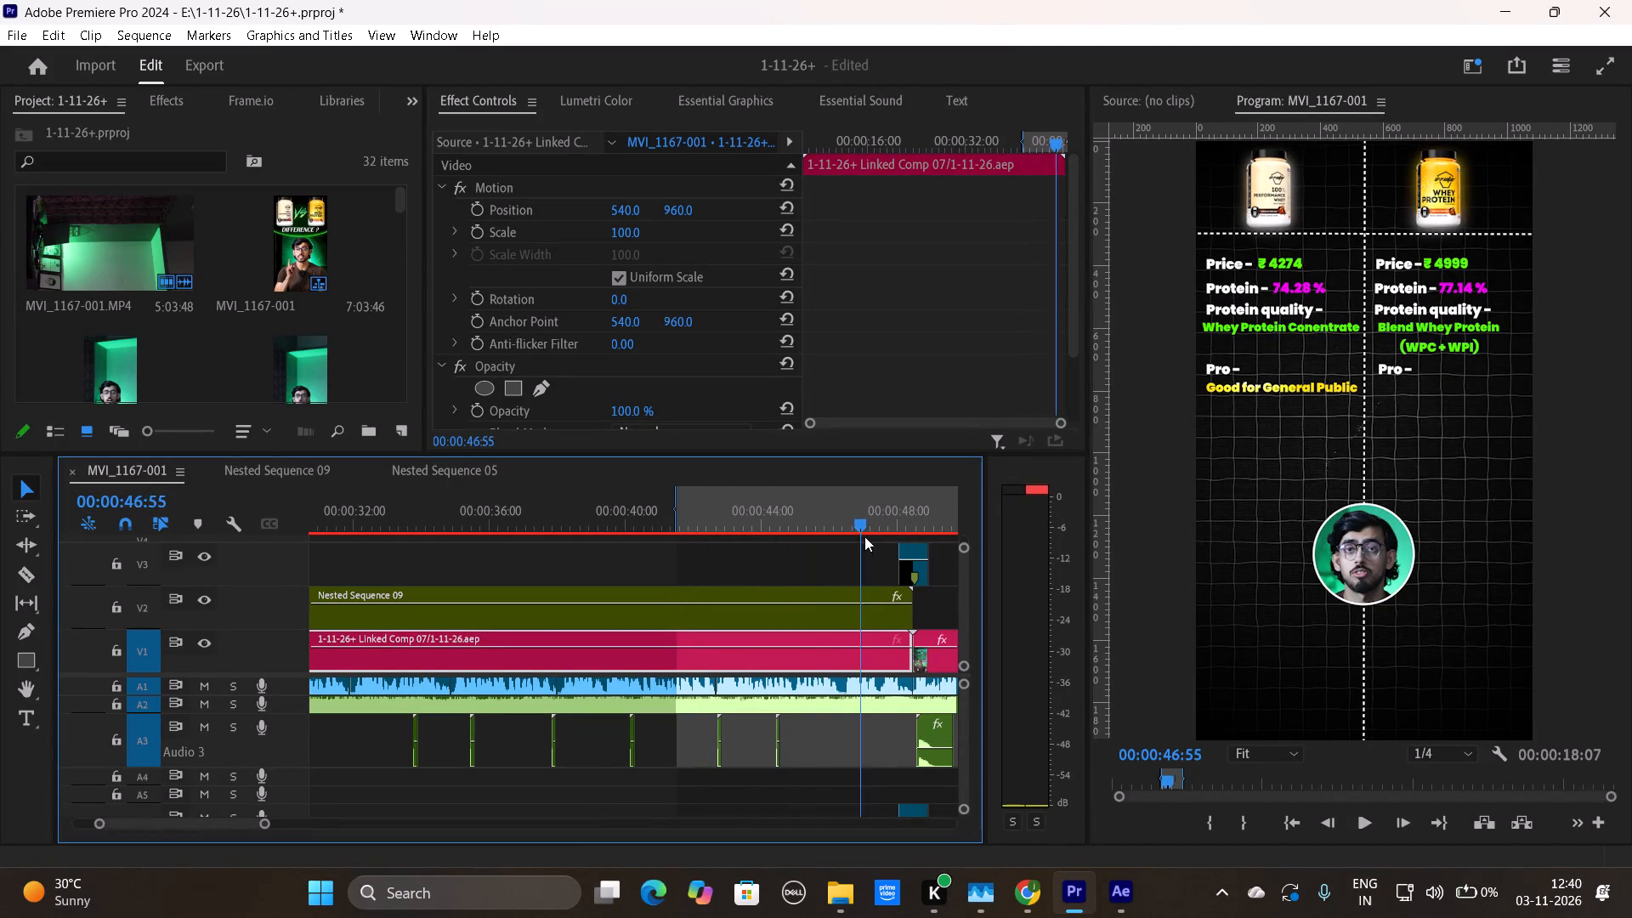
left_click_drag(864, 536, 931, 538)
key("o")
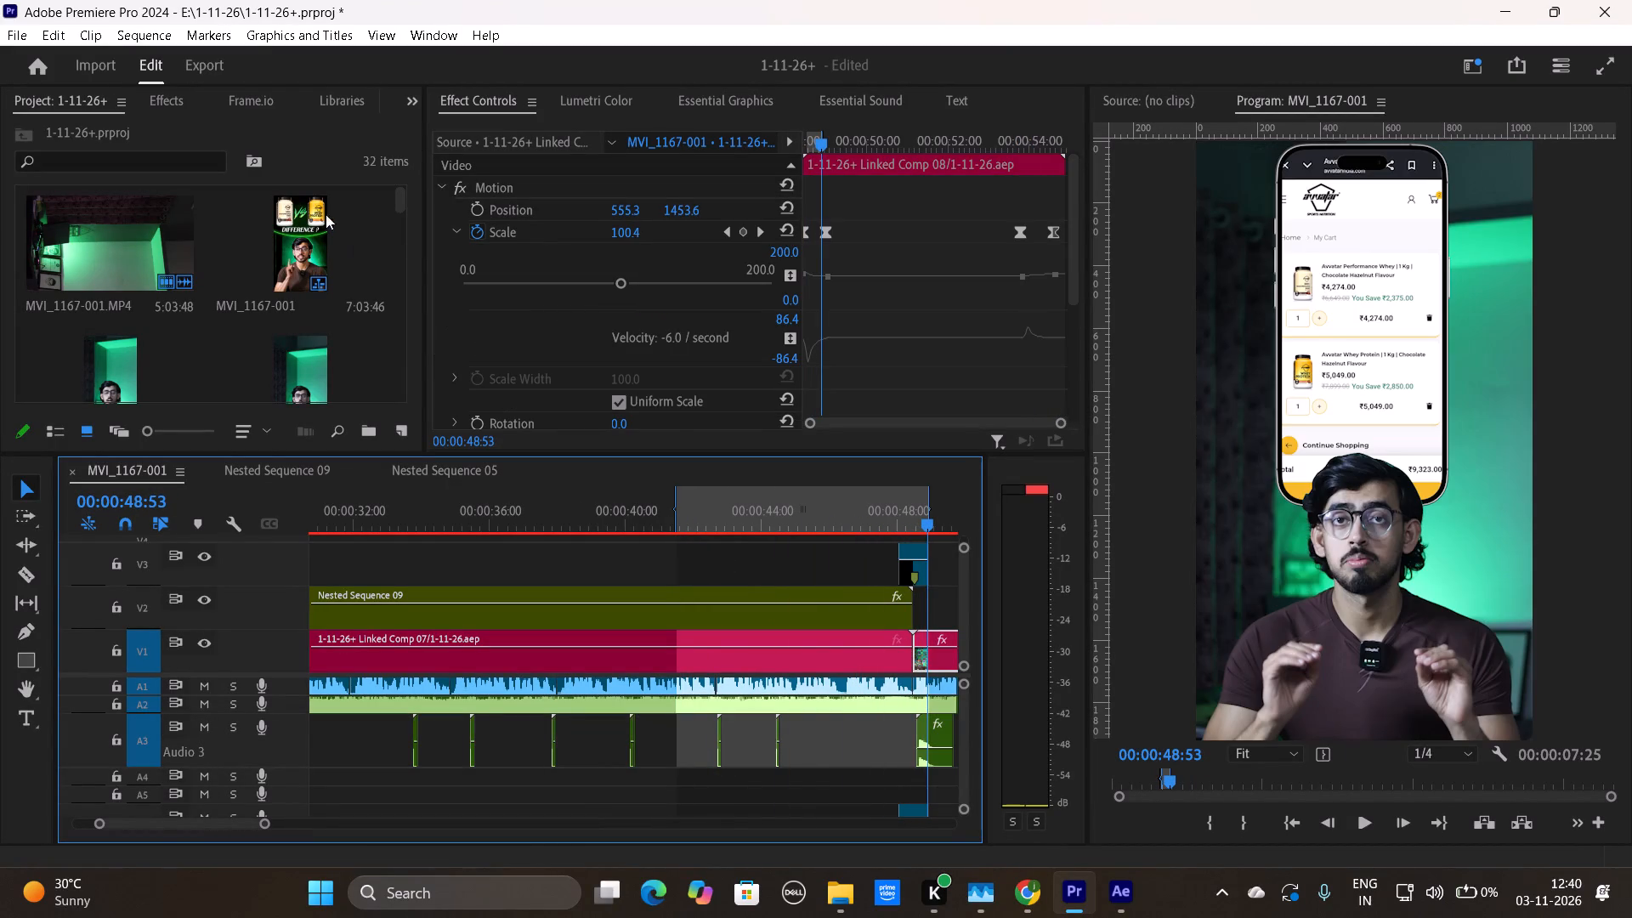
left_click(122, 28)
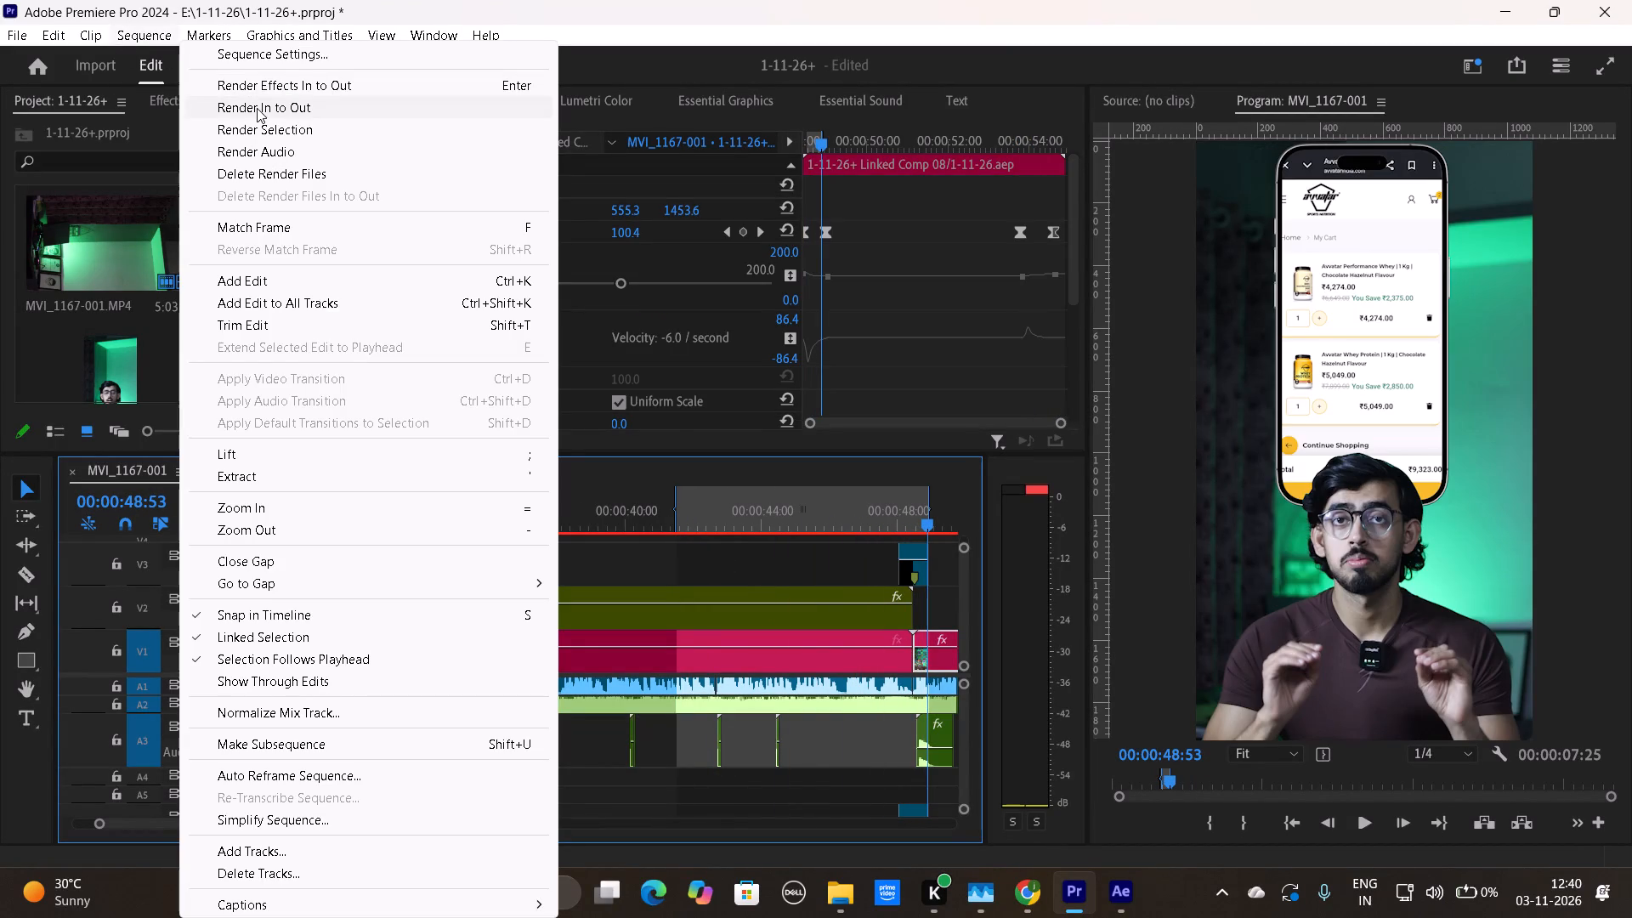
left_click(260, 83)
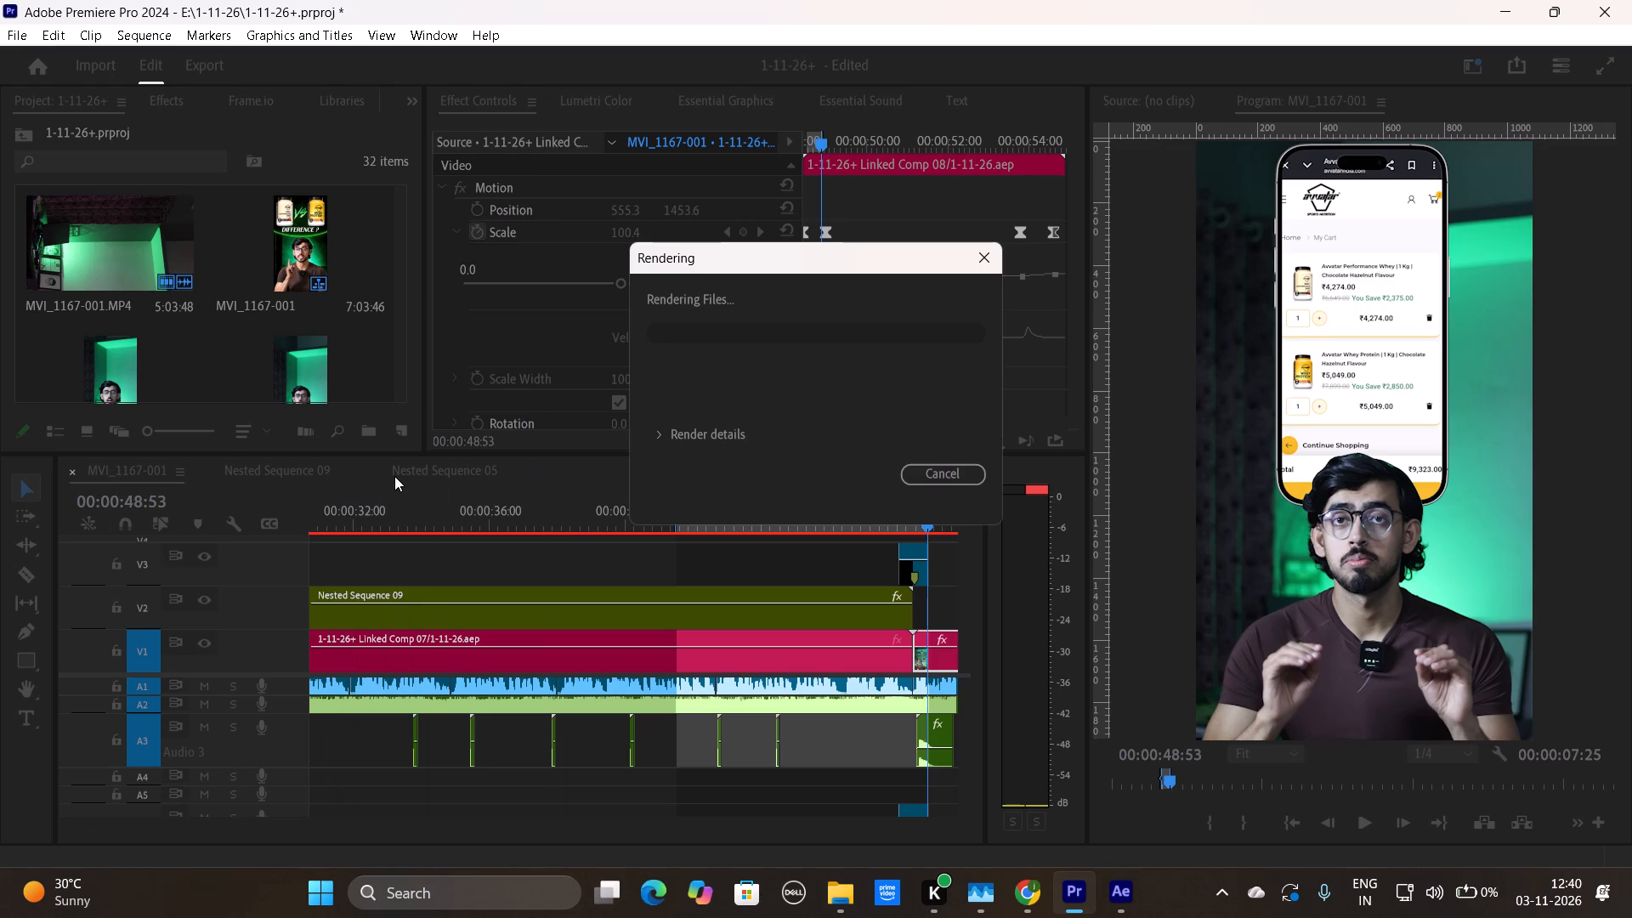
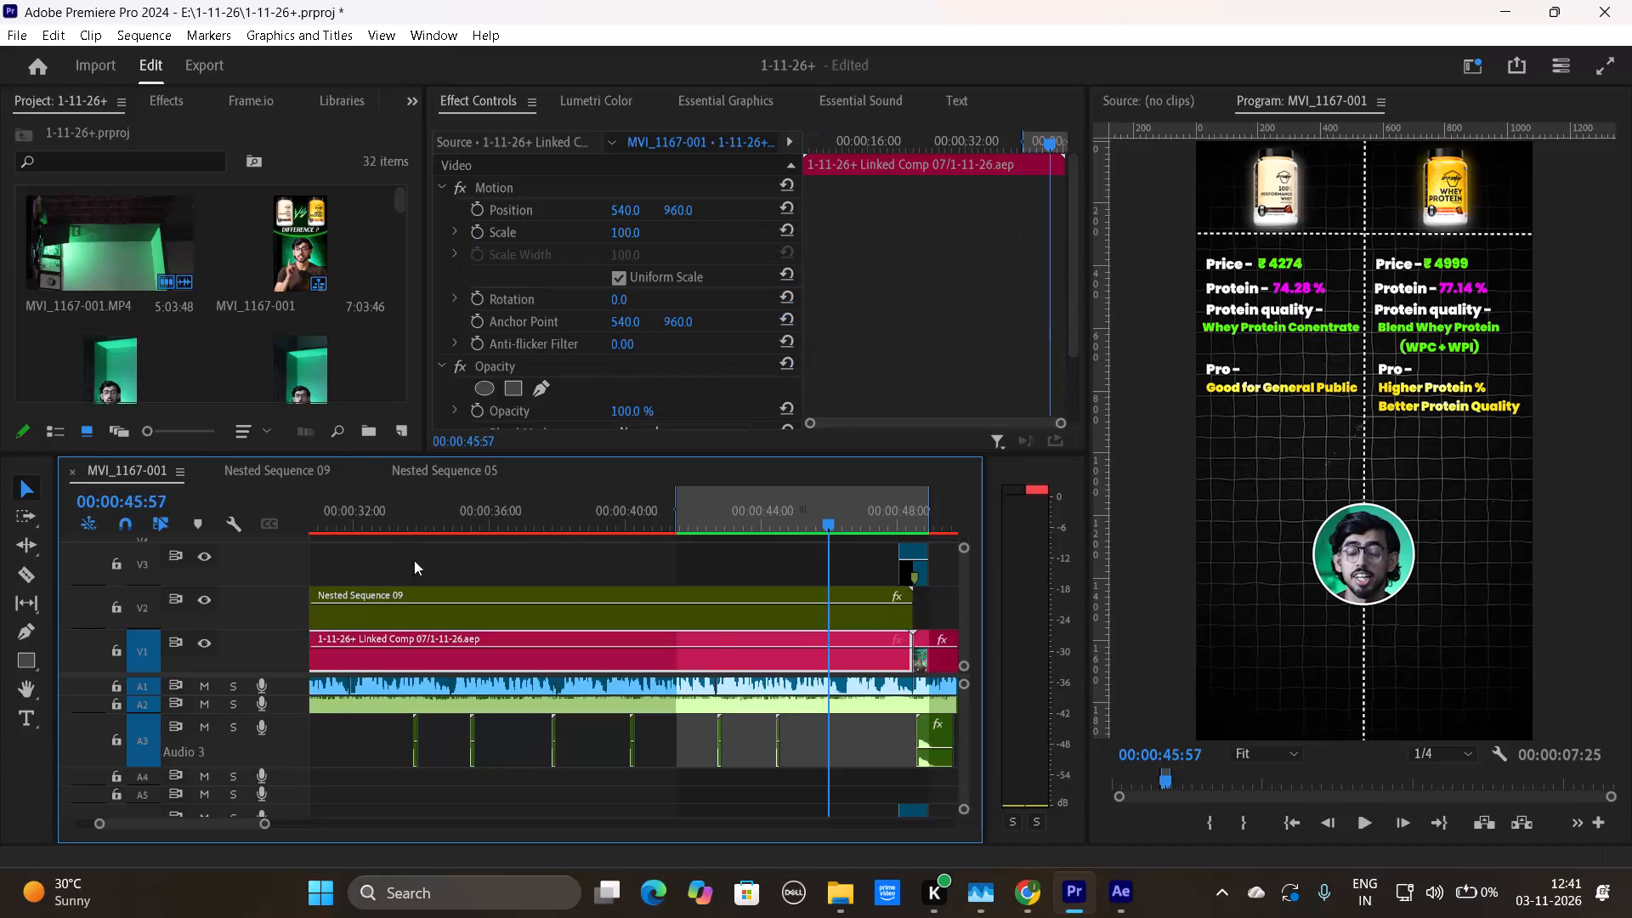
Move the Mouse Click 01.wav sound for the Higher Protein % text on A3 to about 00:00:43:06 and play it.
left_click_drag(814, 524, 700, 552)
key("space")
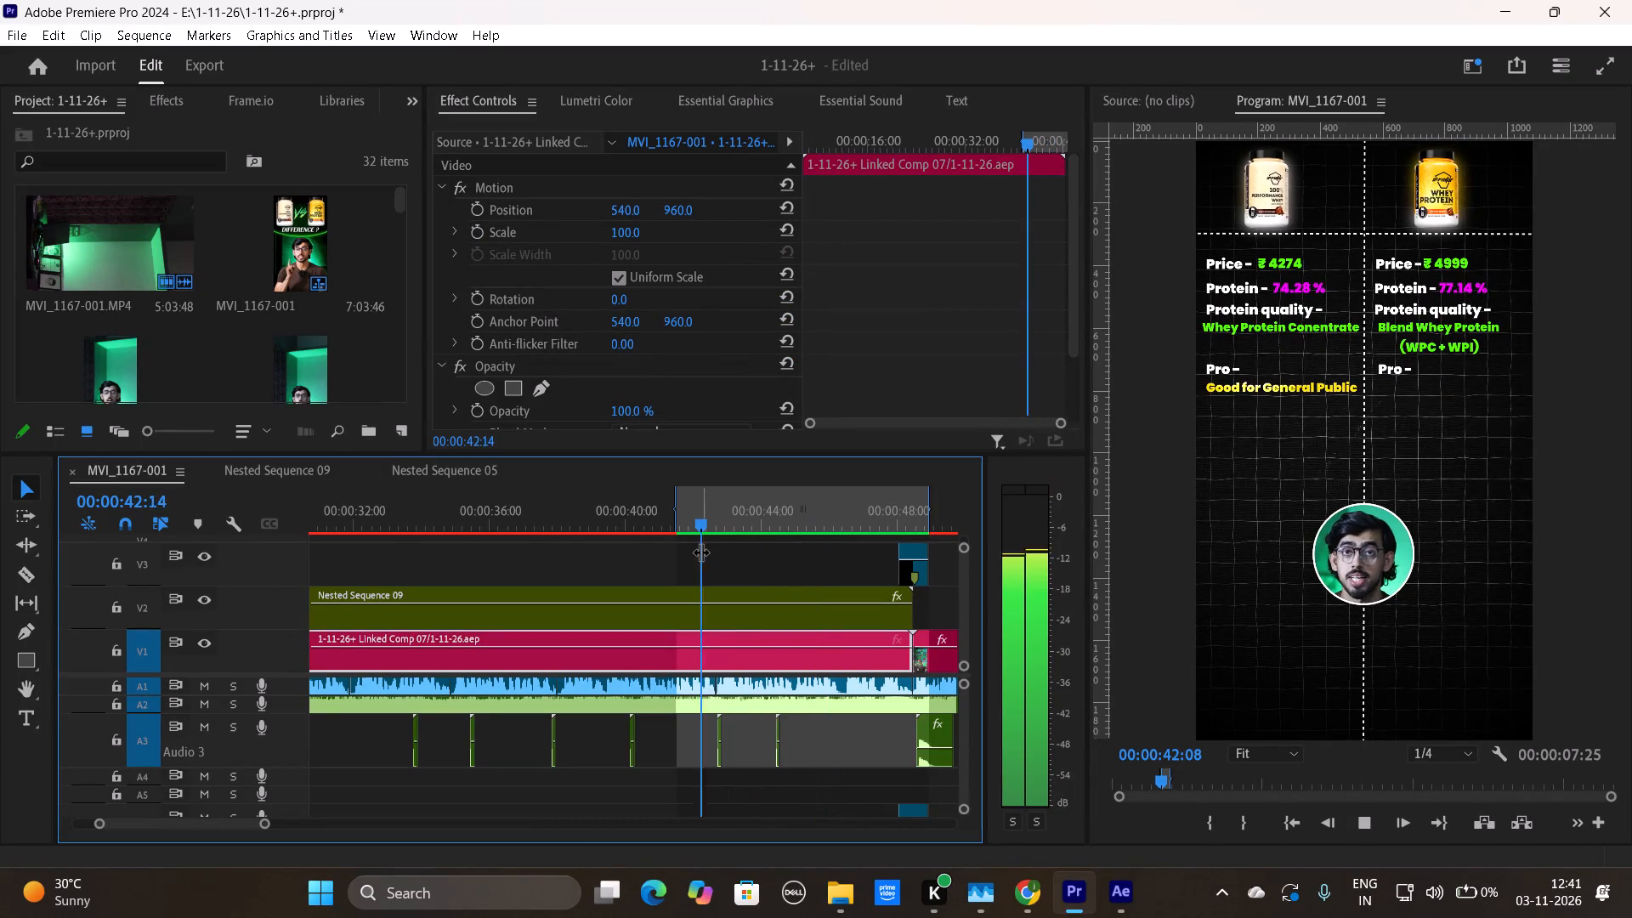
key("space")
left_click_drag(761, 521, 734, 529)
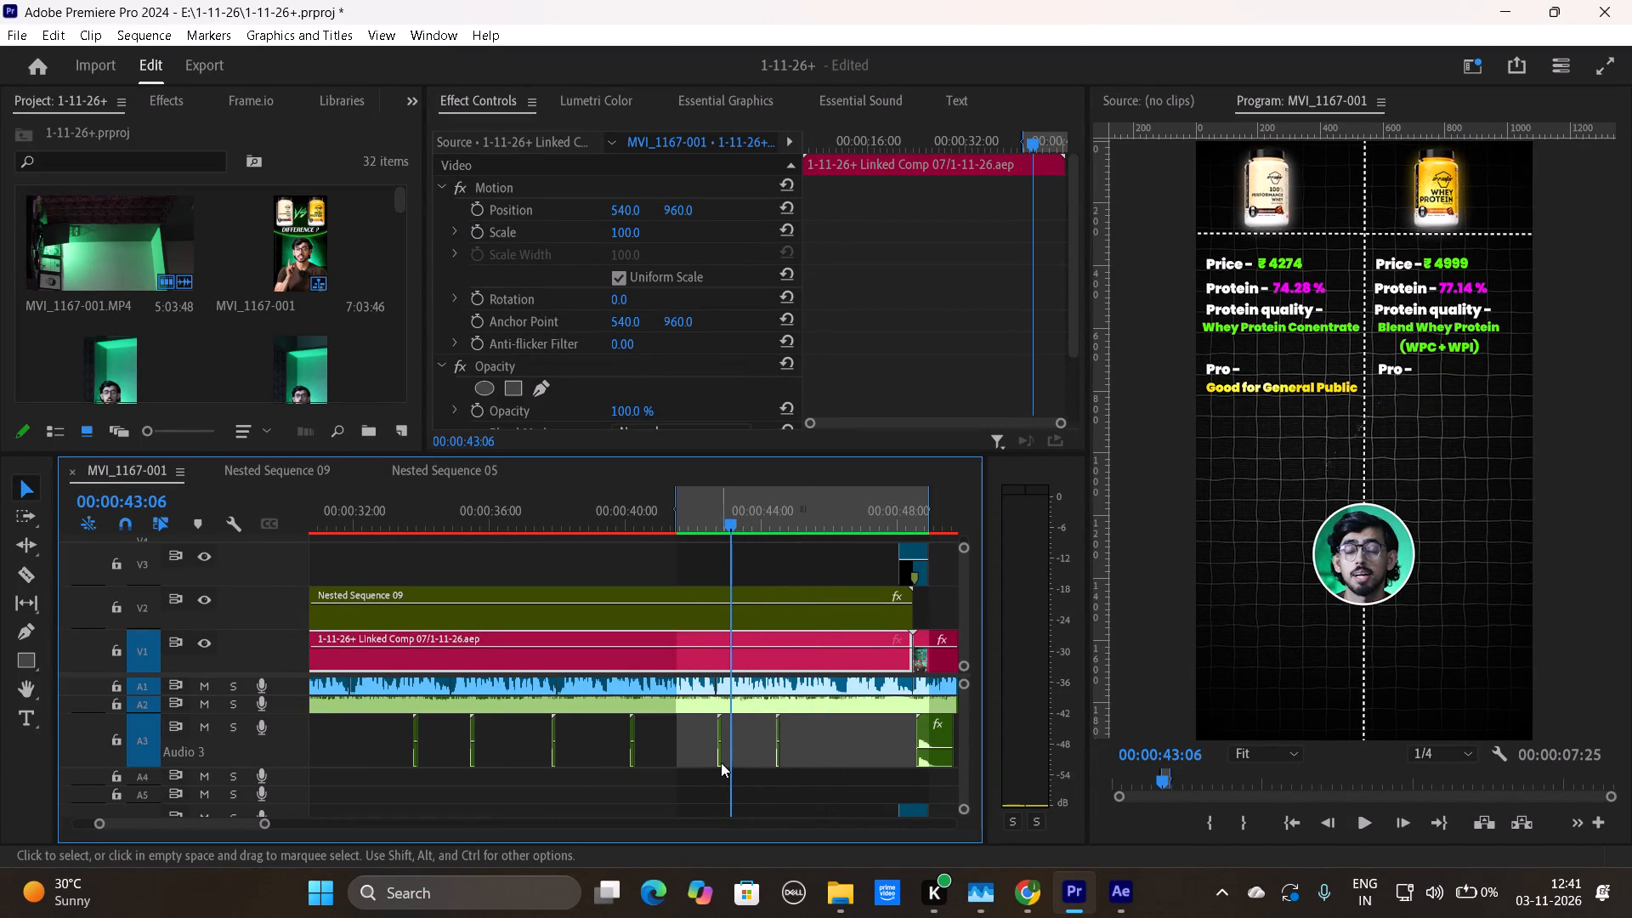
left_click_drag(721, 762, 743, 763)
key("space")
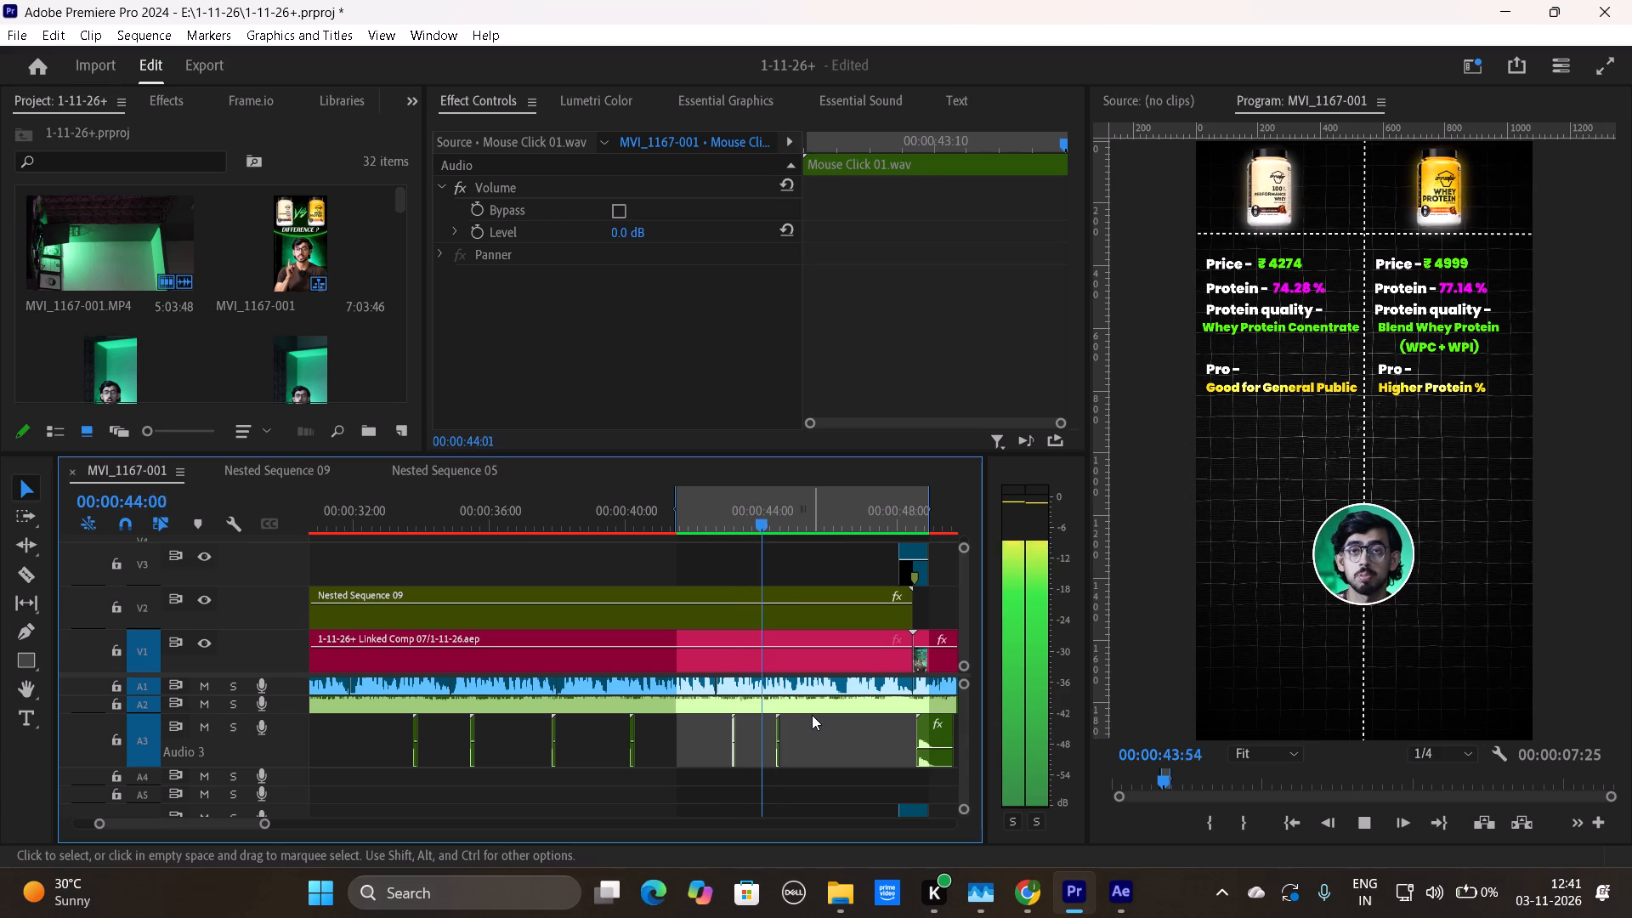
key("space")
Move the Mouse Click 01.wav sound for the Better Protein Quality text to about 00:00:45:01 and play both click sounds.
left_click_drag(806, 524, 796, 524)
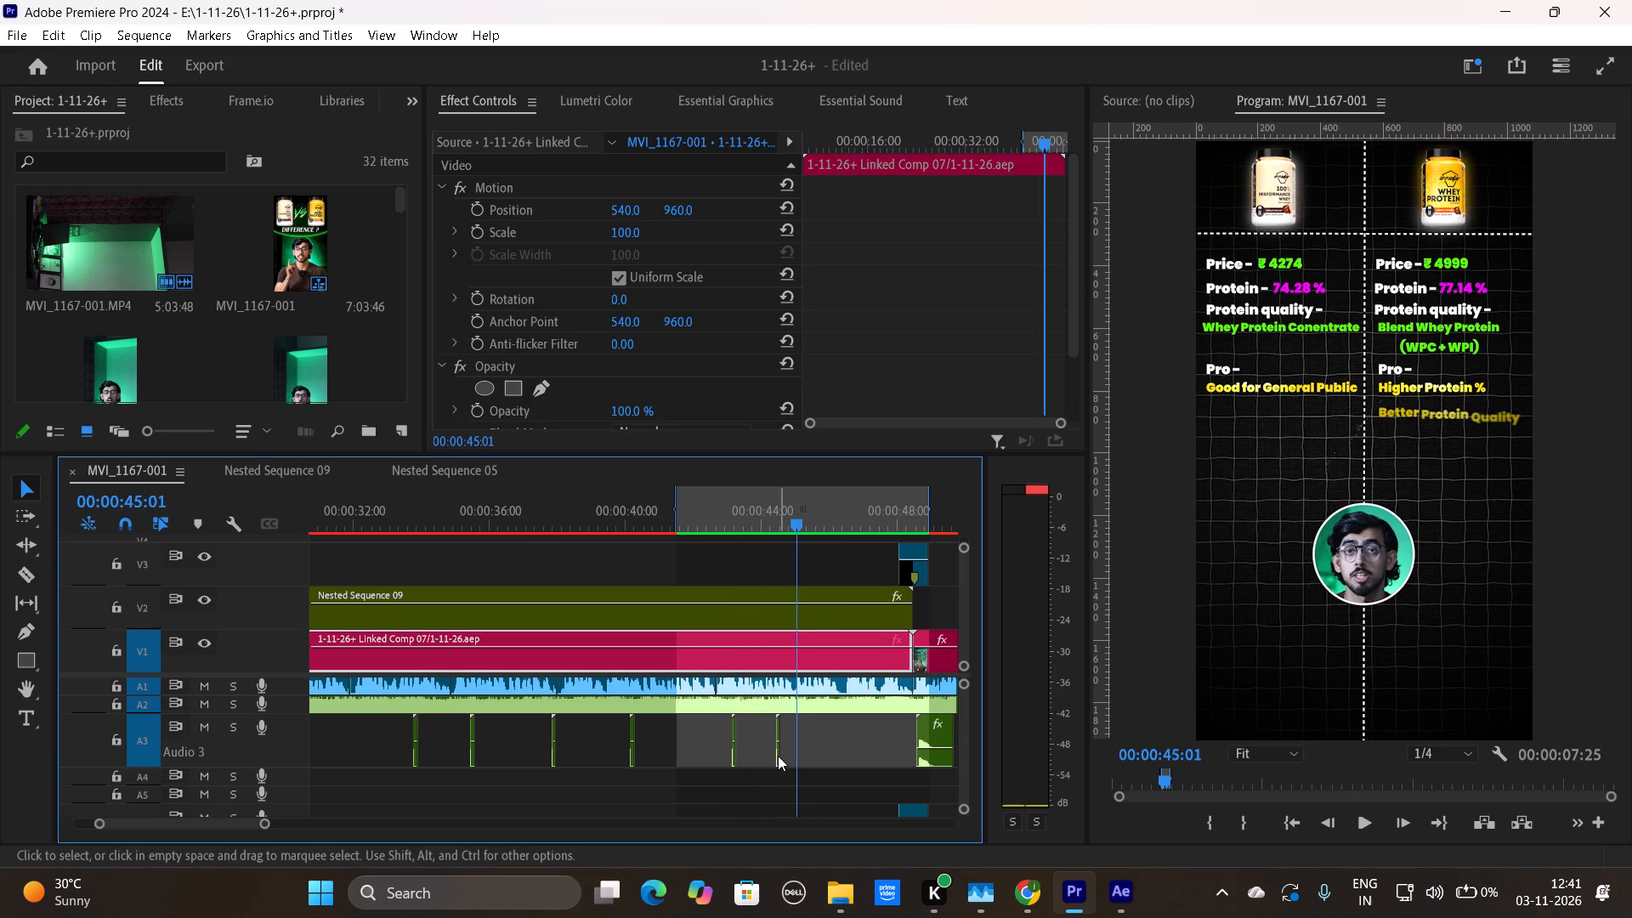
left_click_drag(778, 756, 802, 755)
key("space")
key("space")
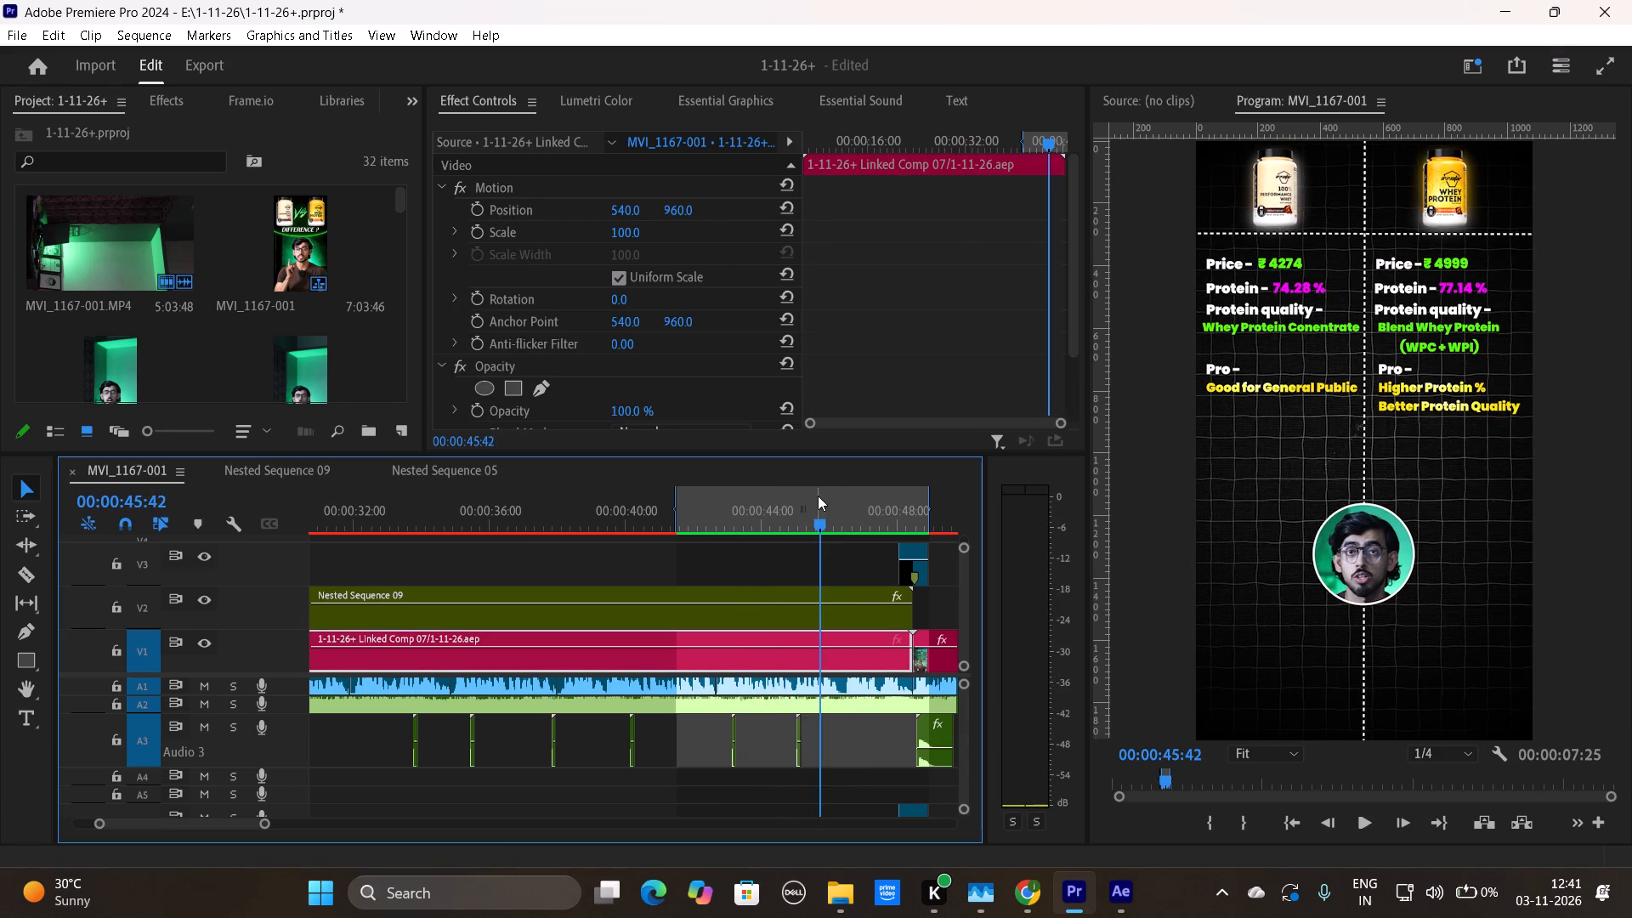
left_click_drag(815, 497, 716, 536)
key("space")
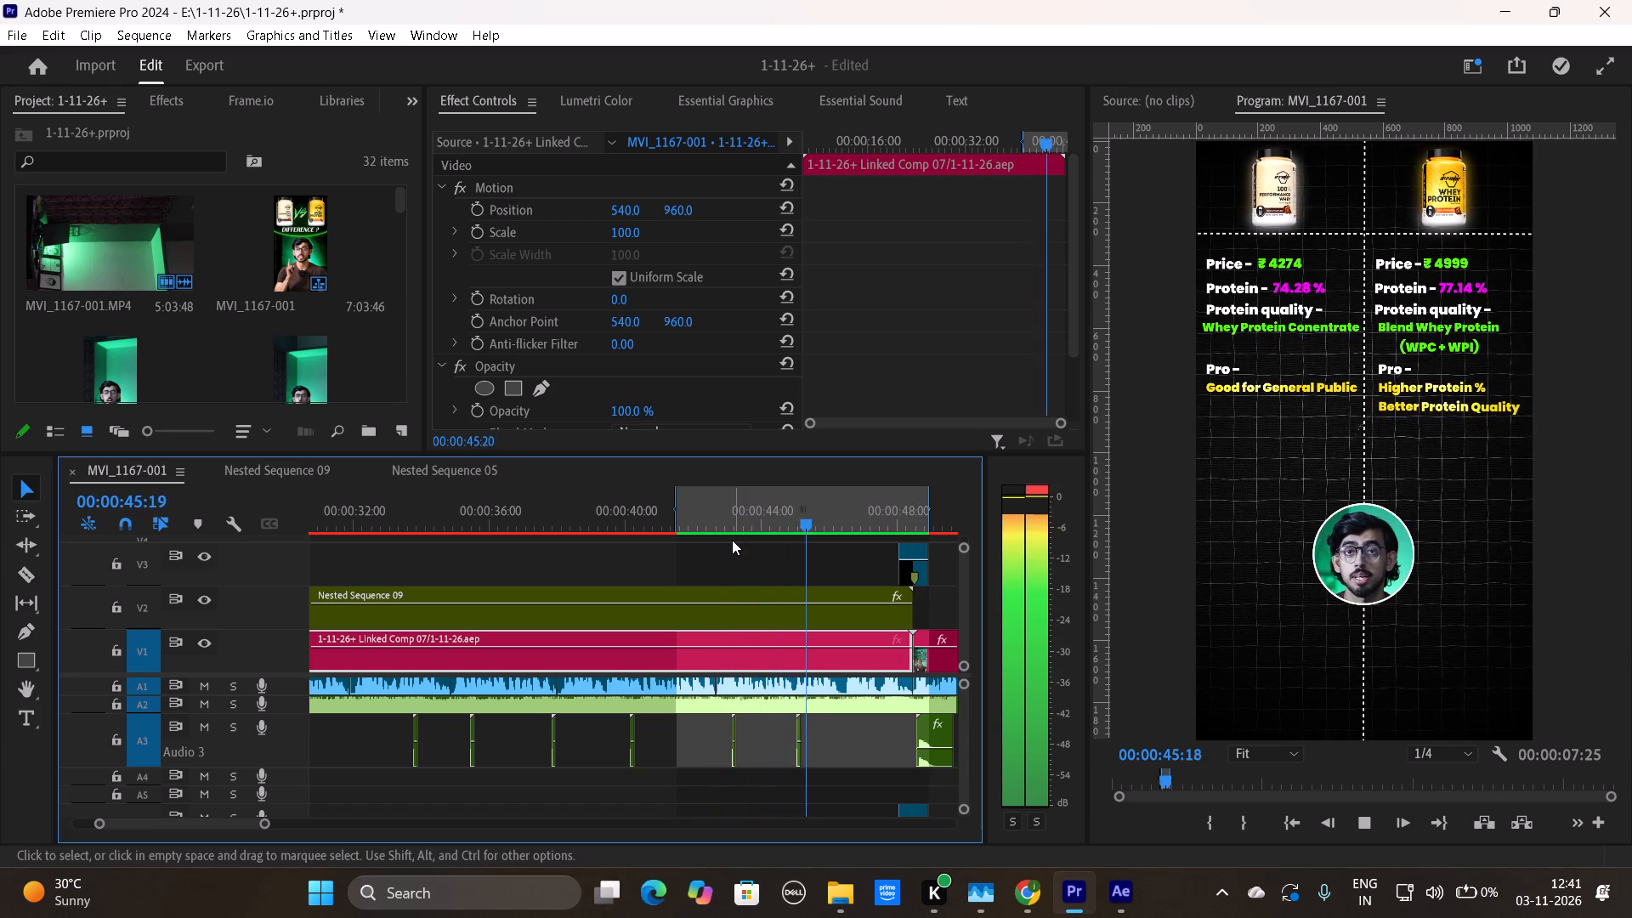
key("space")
Shift the Better Protein Quality click sound on A3 to about 00:00:44:51 and play the section through to the next clip.
left_click_drag(809, 518, 788, 523)
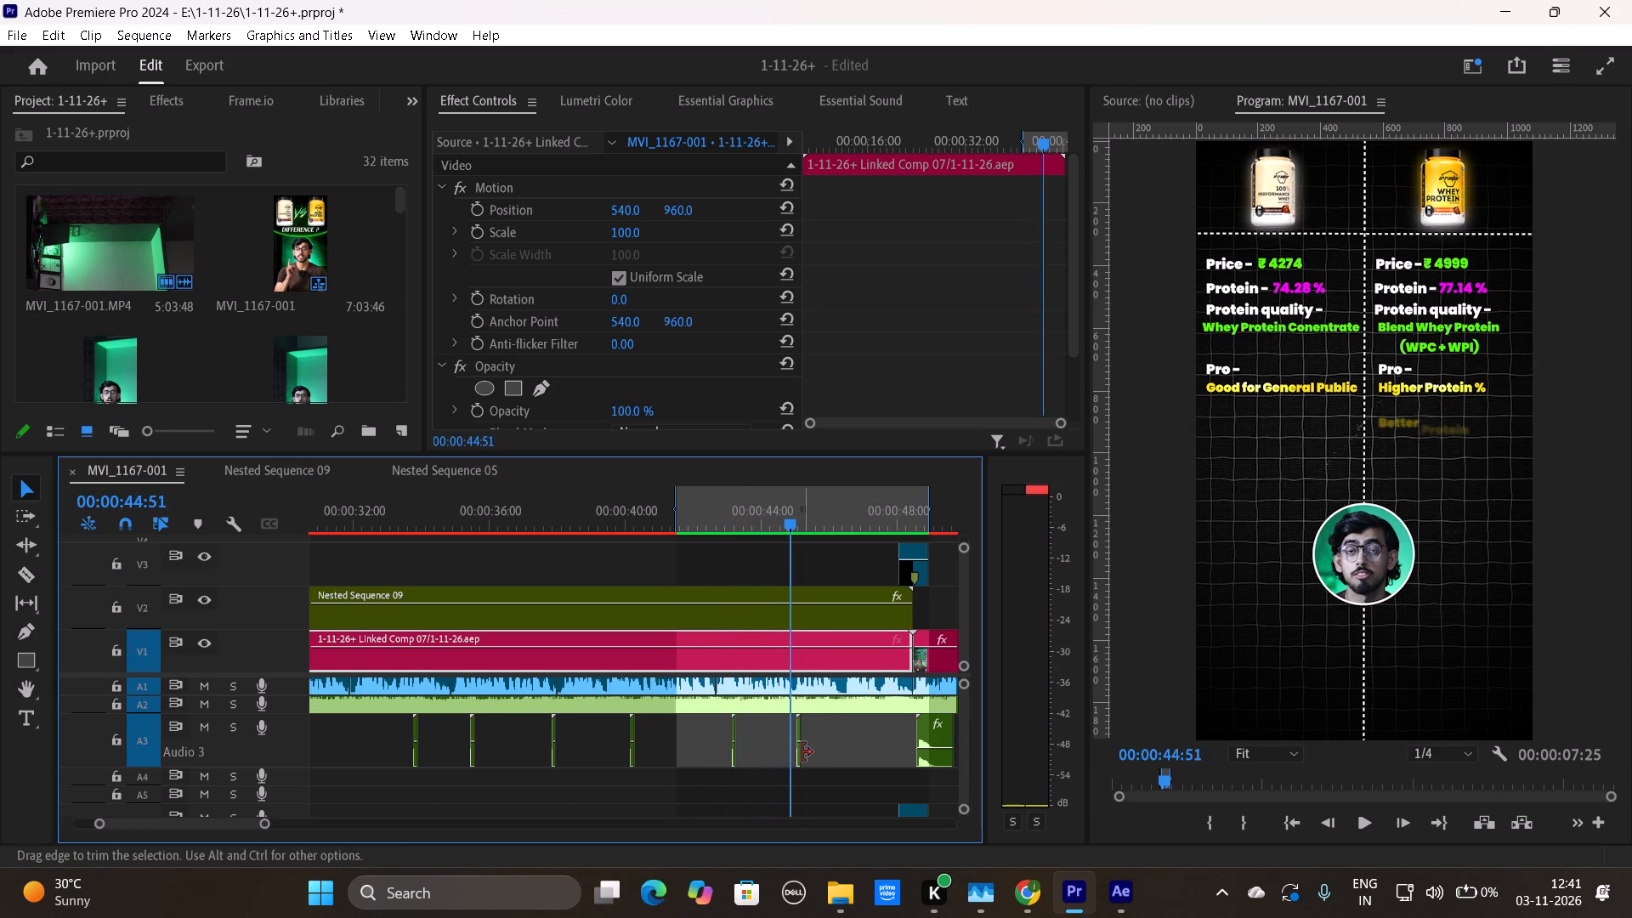
left_click(800, 756)
key("space")
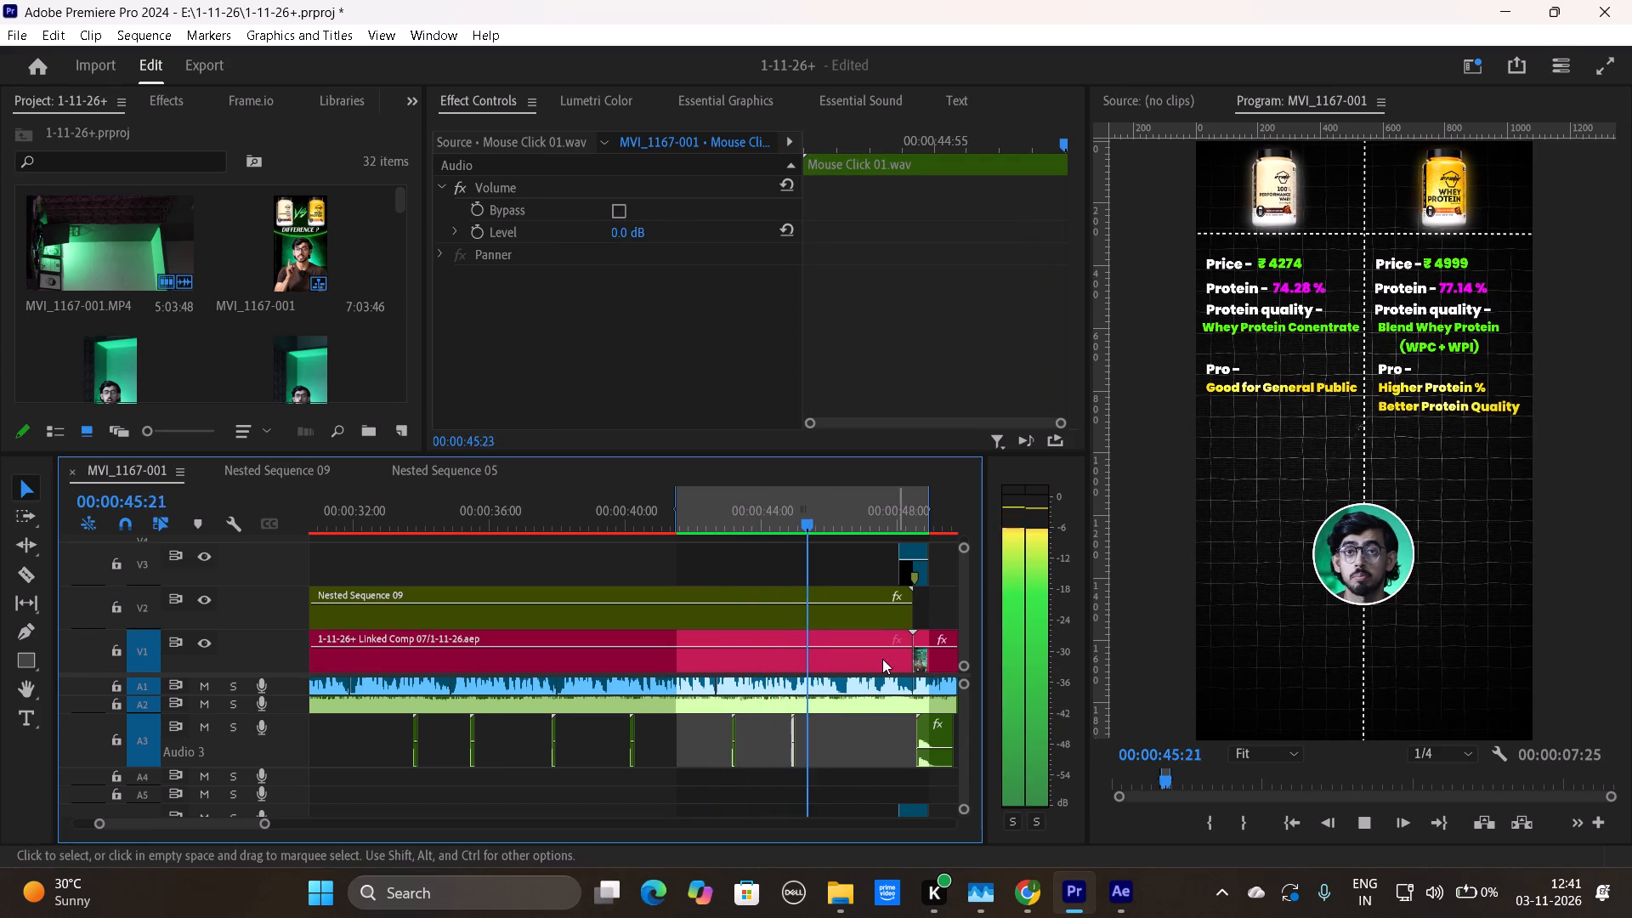
left_click_drag(807, 505, 717, 541)
key("space")
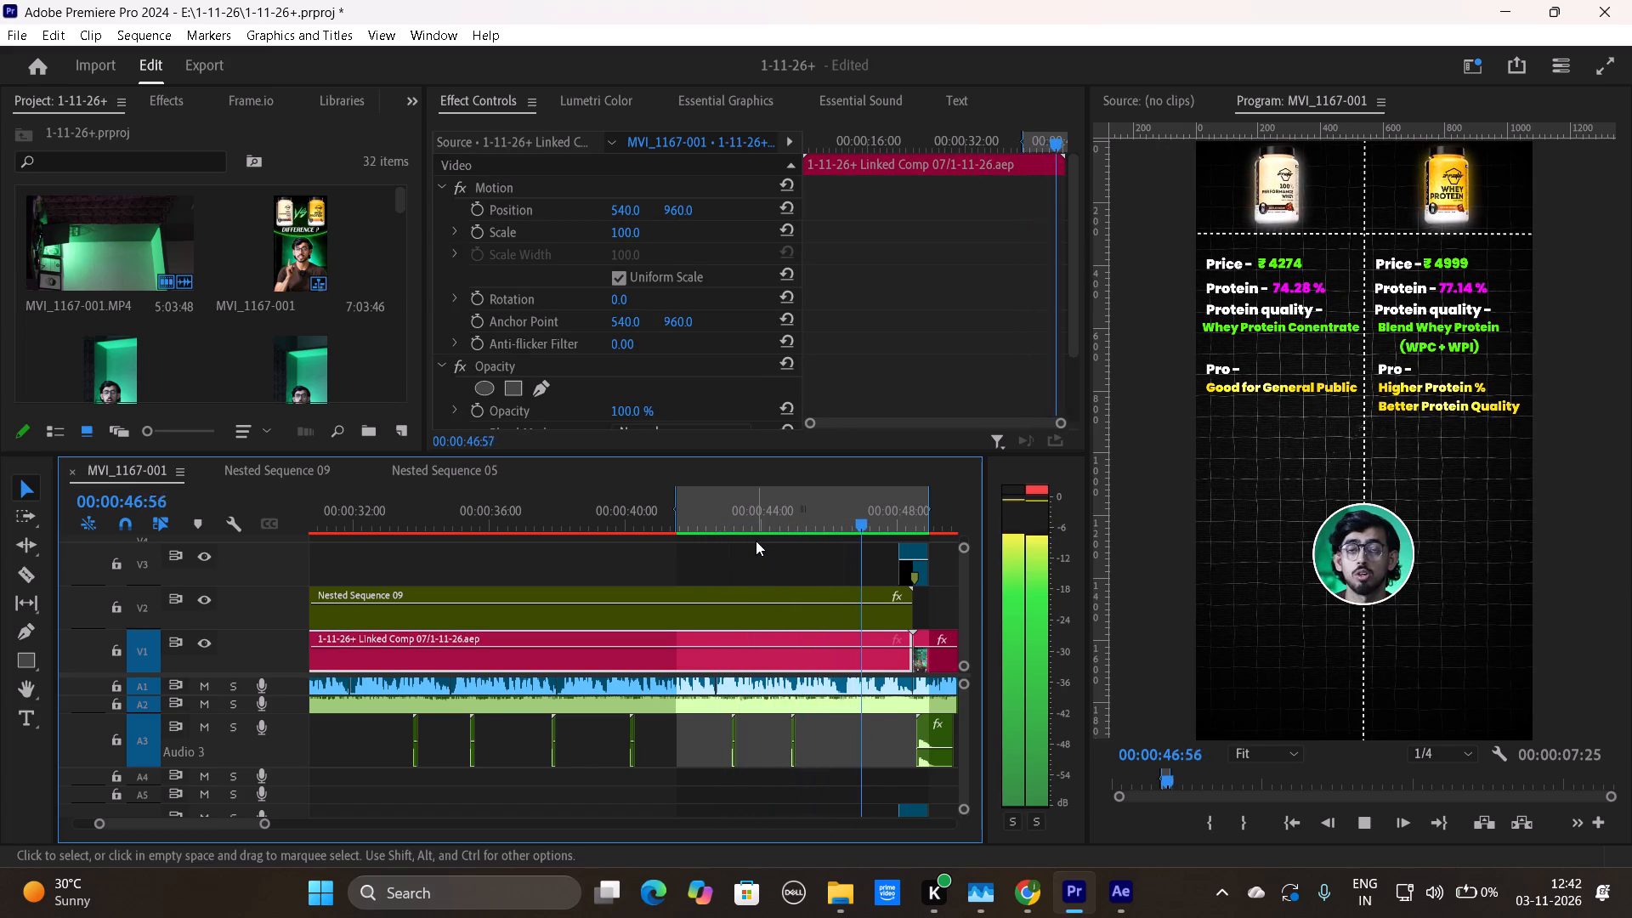
key("space")
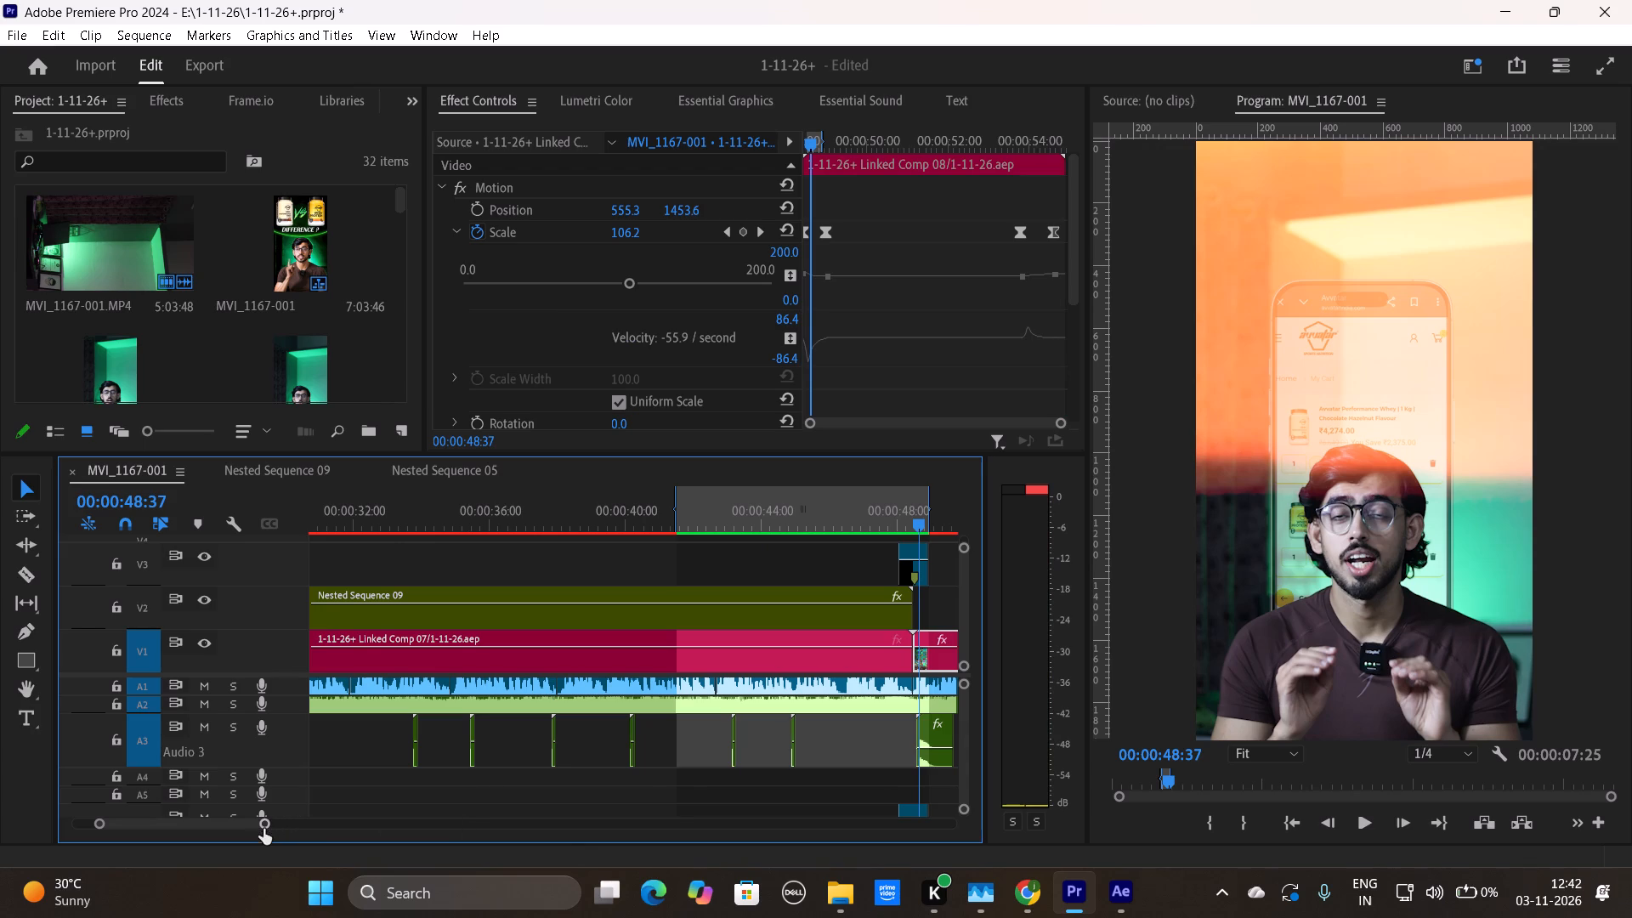
Extend the In and Out points over the whole edit, from 00:00:00:00 to the end of Linked Comp 11 near 00:00:59:36, and return to the start.
left_click_drag(263, 830, 427, 815)
left_click_drag(264, 822, 393, 823)
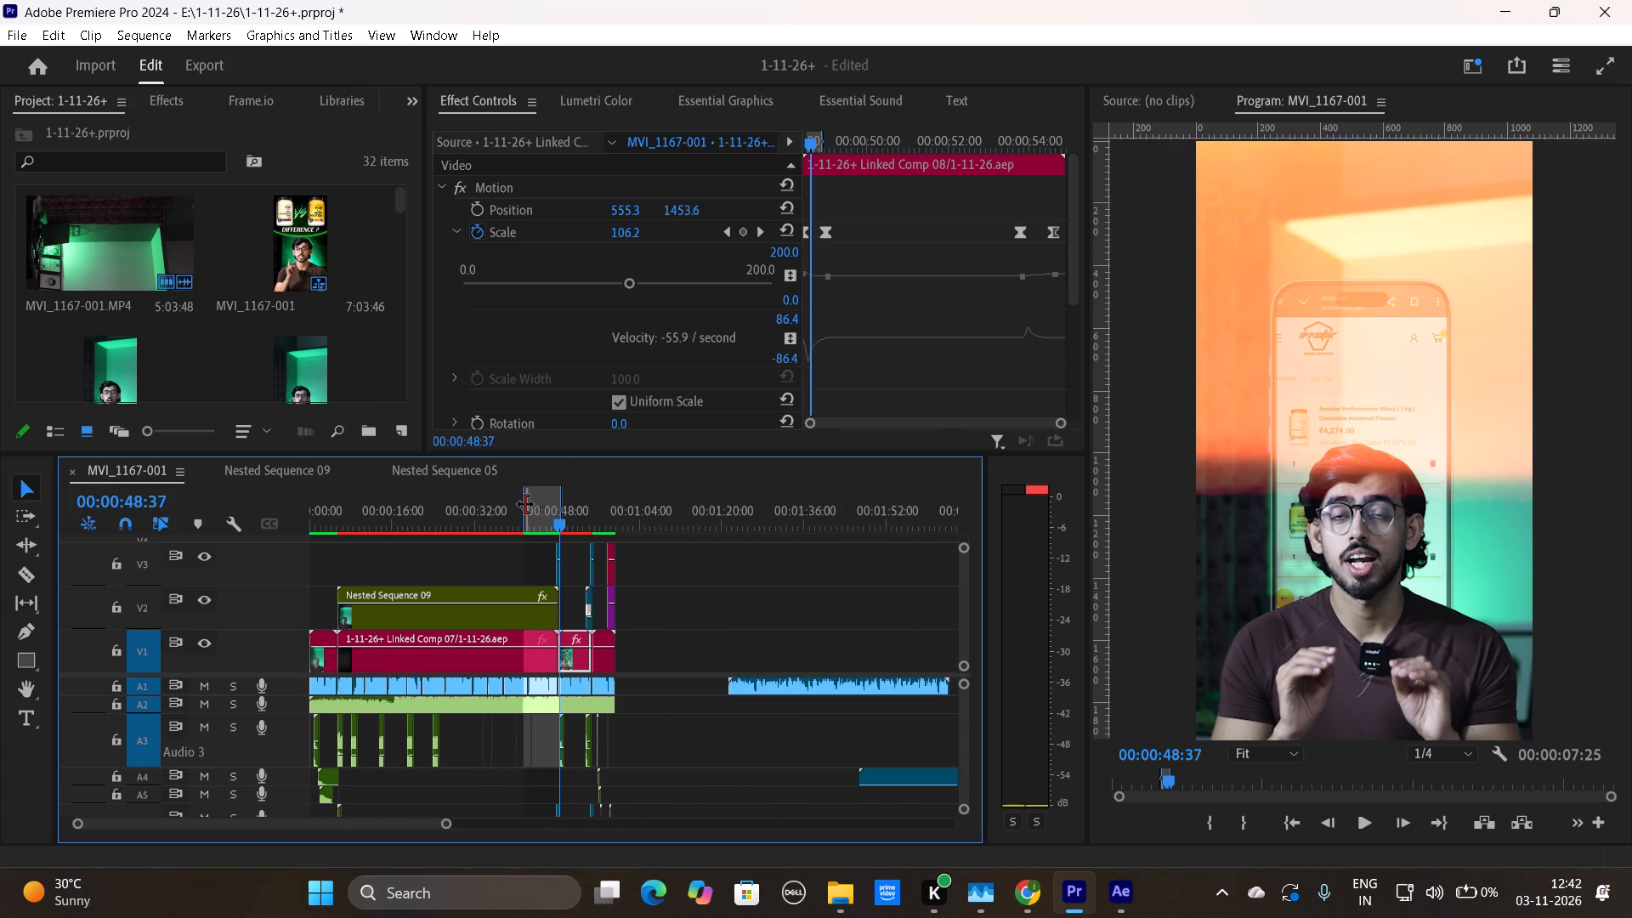
left_click_drag(525, 504, 0, 537)
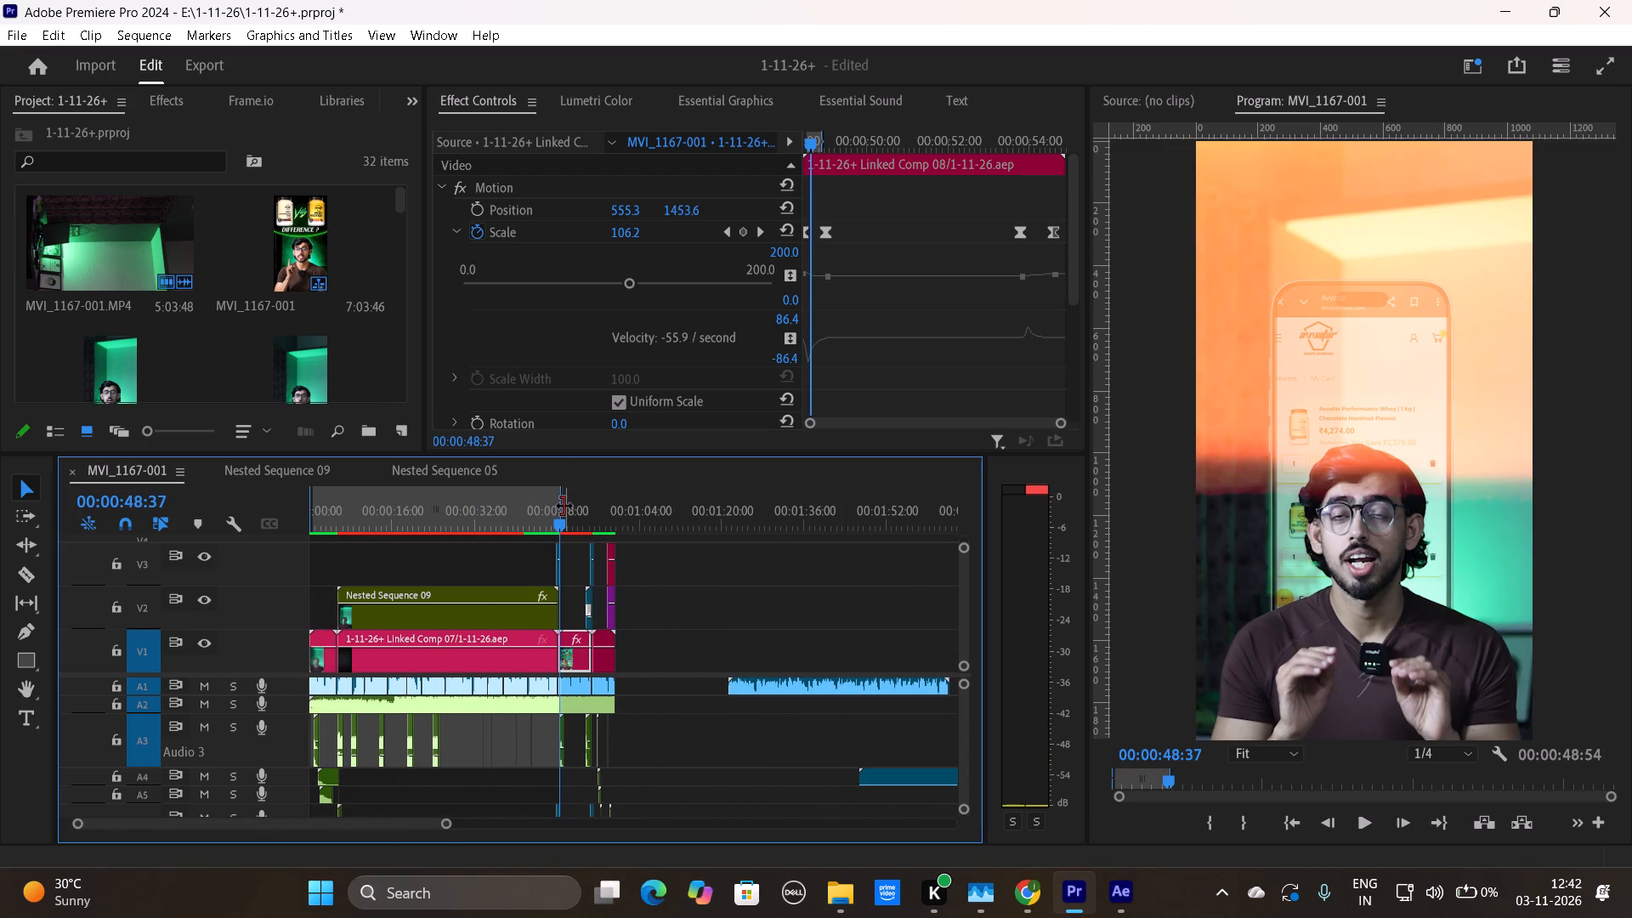
left_click_drag(561, 506, 621, 511)
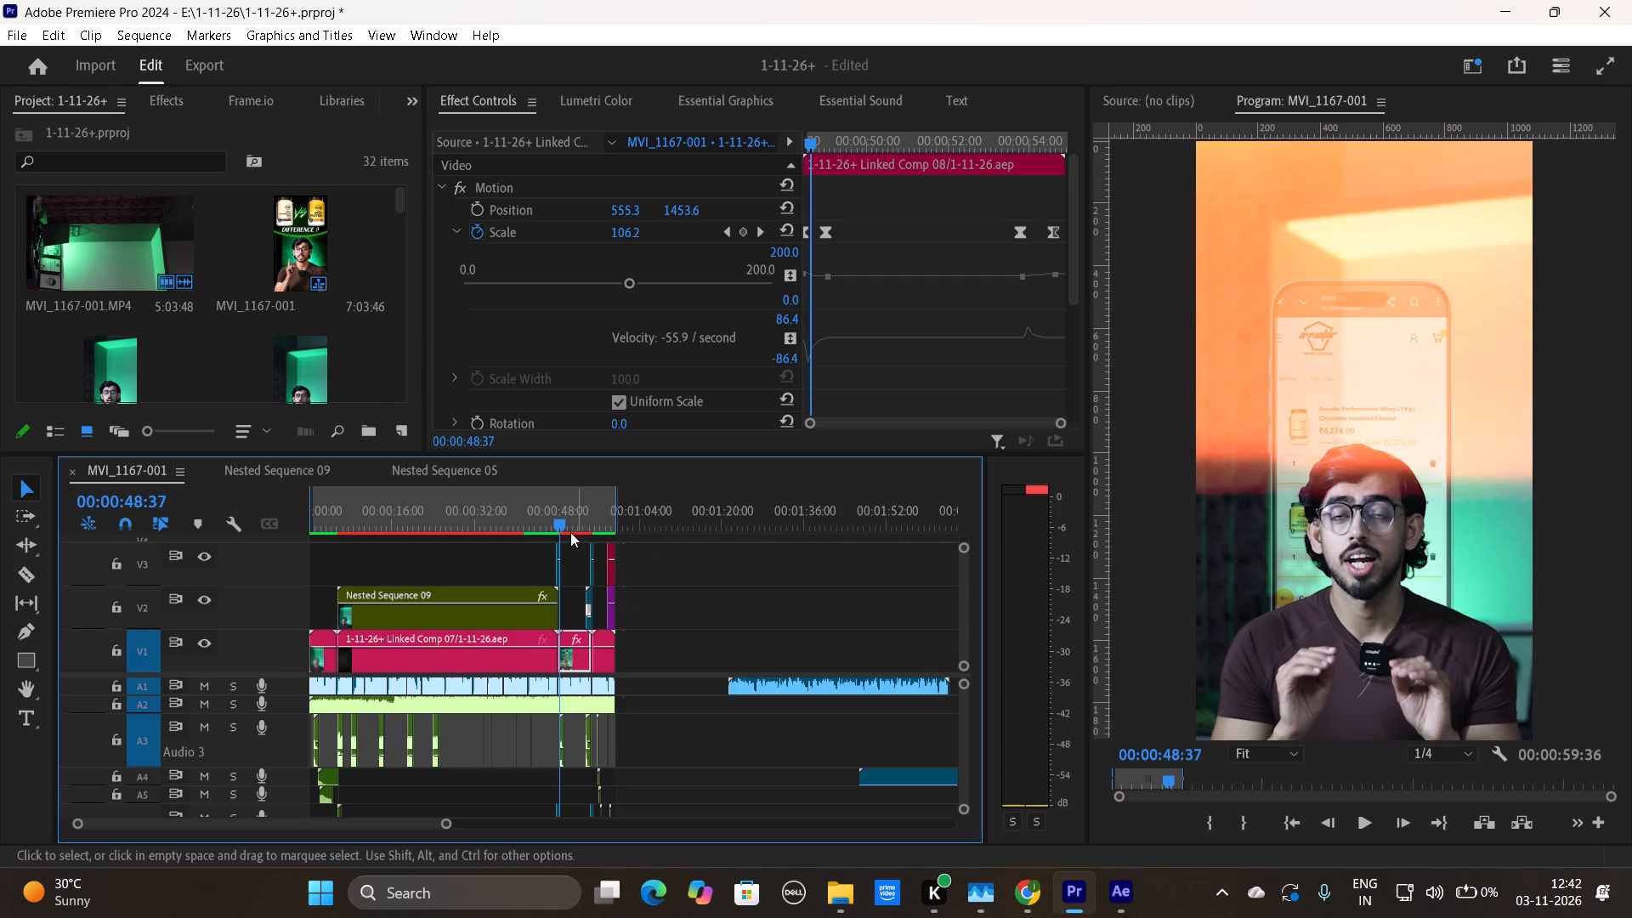
left_click_drag(566, 521, 615, 527)
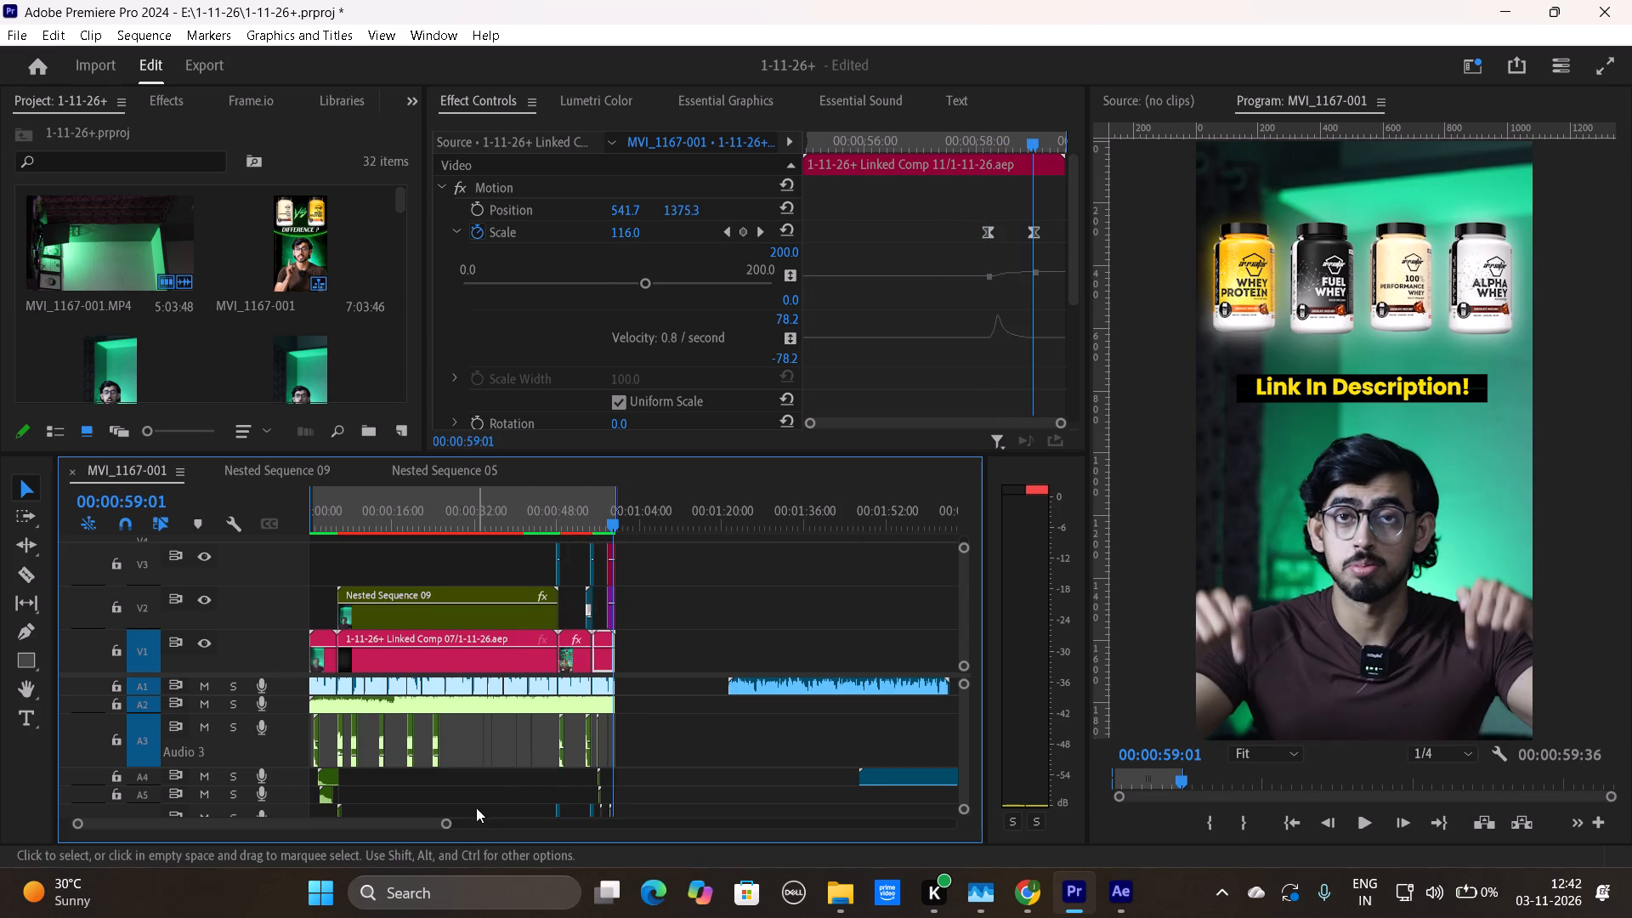
left_click_drag(449, 821, 292, 847)
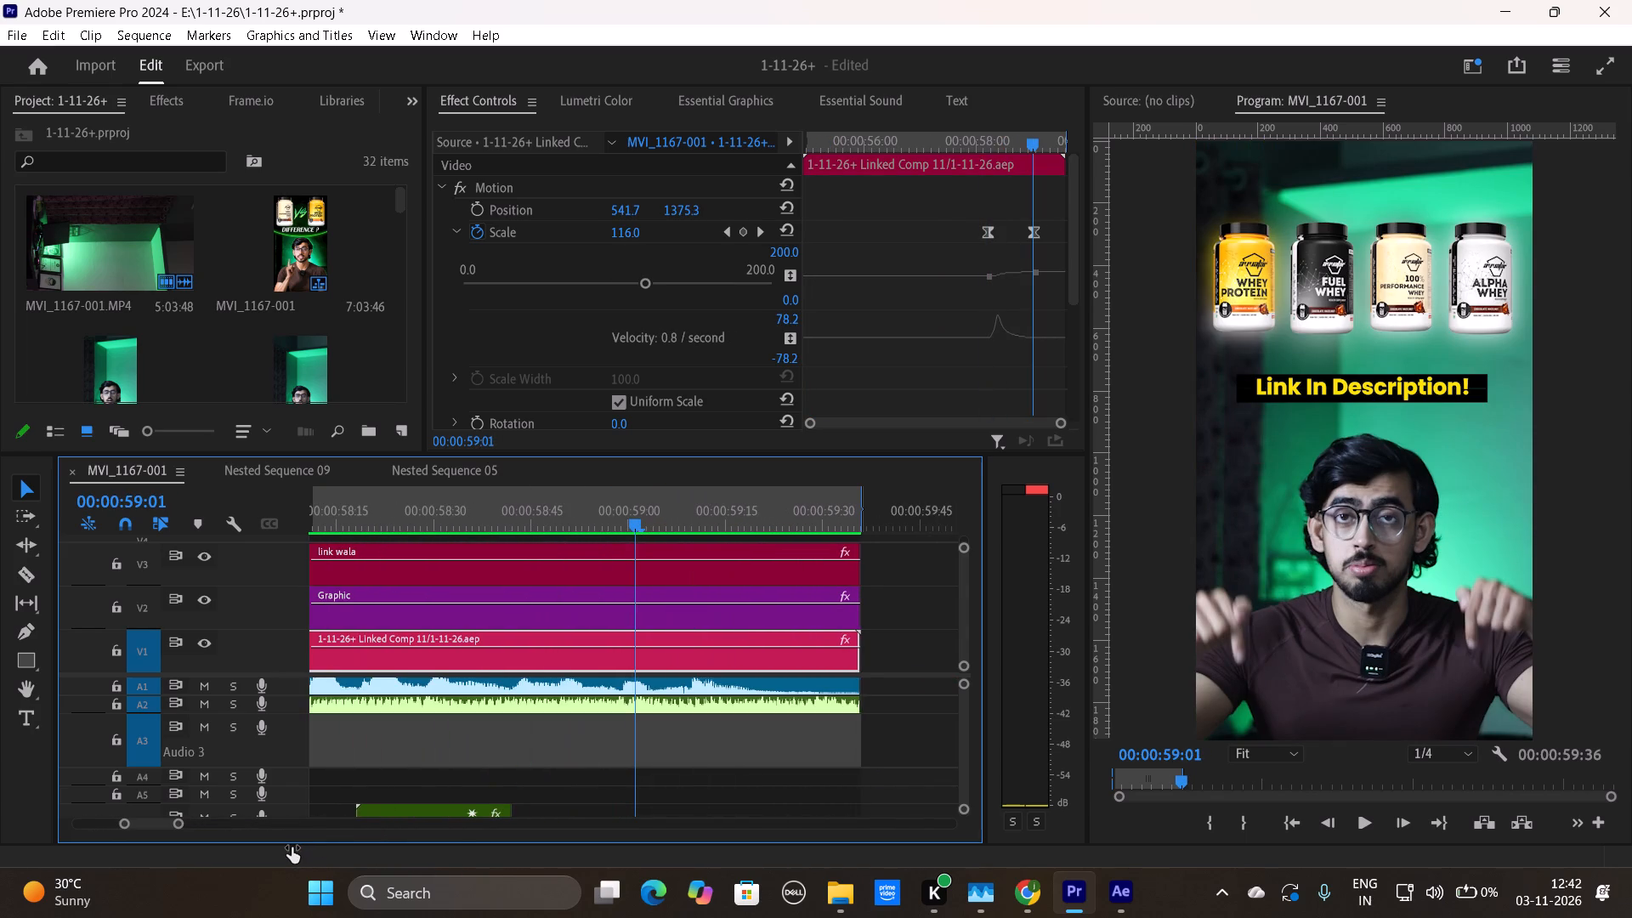
left_click_drag(292, 847, 494, 850)
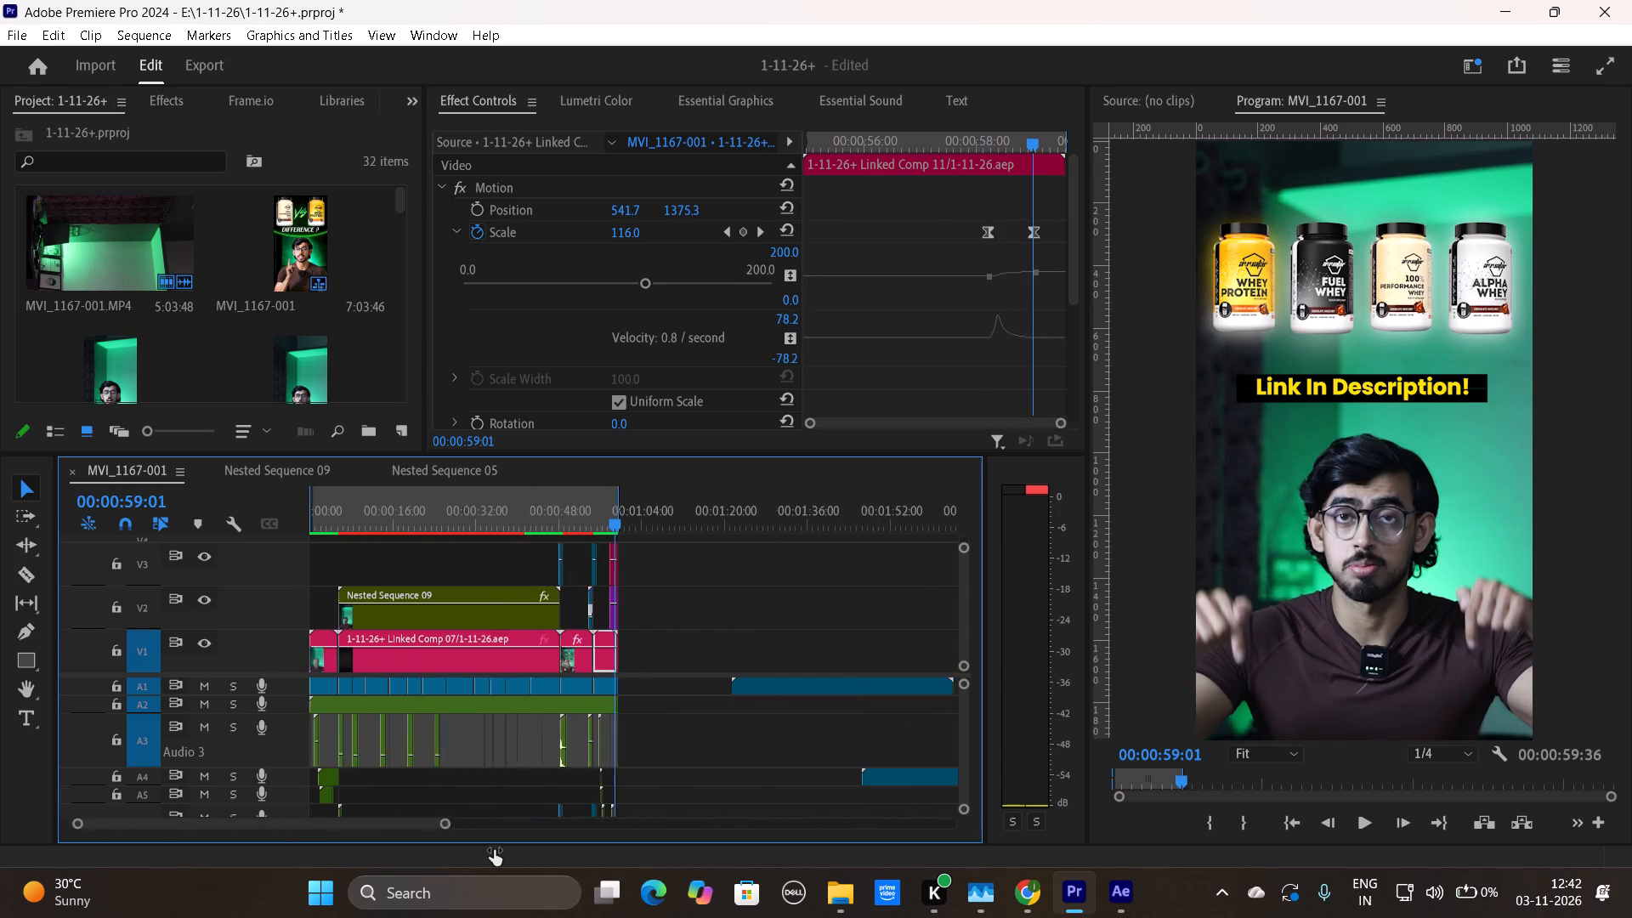
left_click_drag(494, 850, 496, 850)
left_click_drag(573, 523, 0, 587)
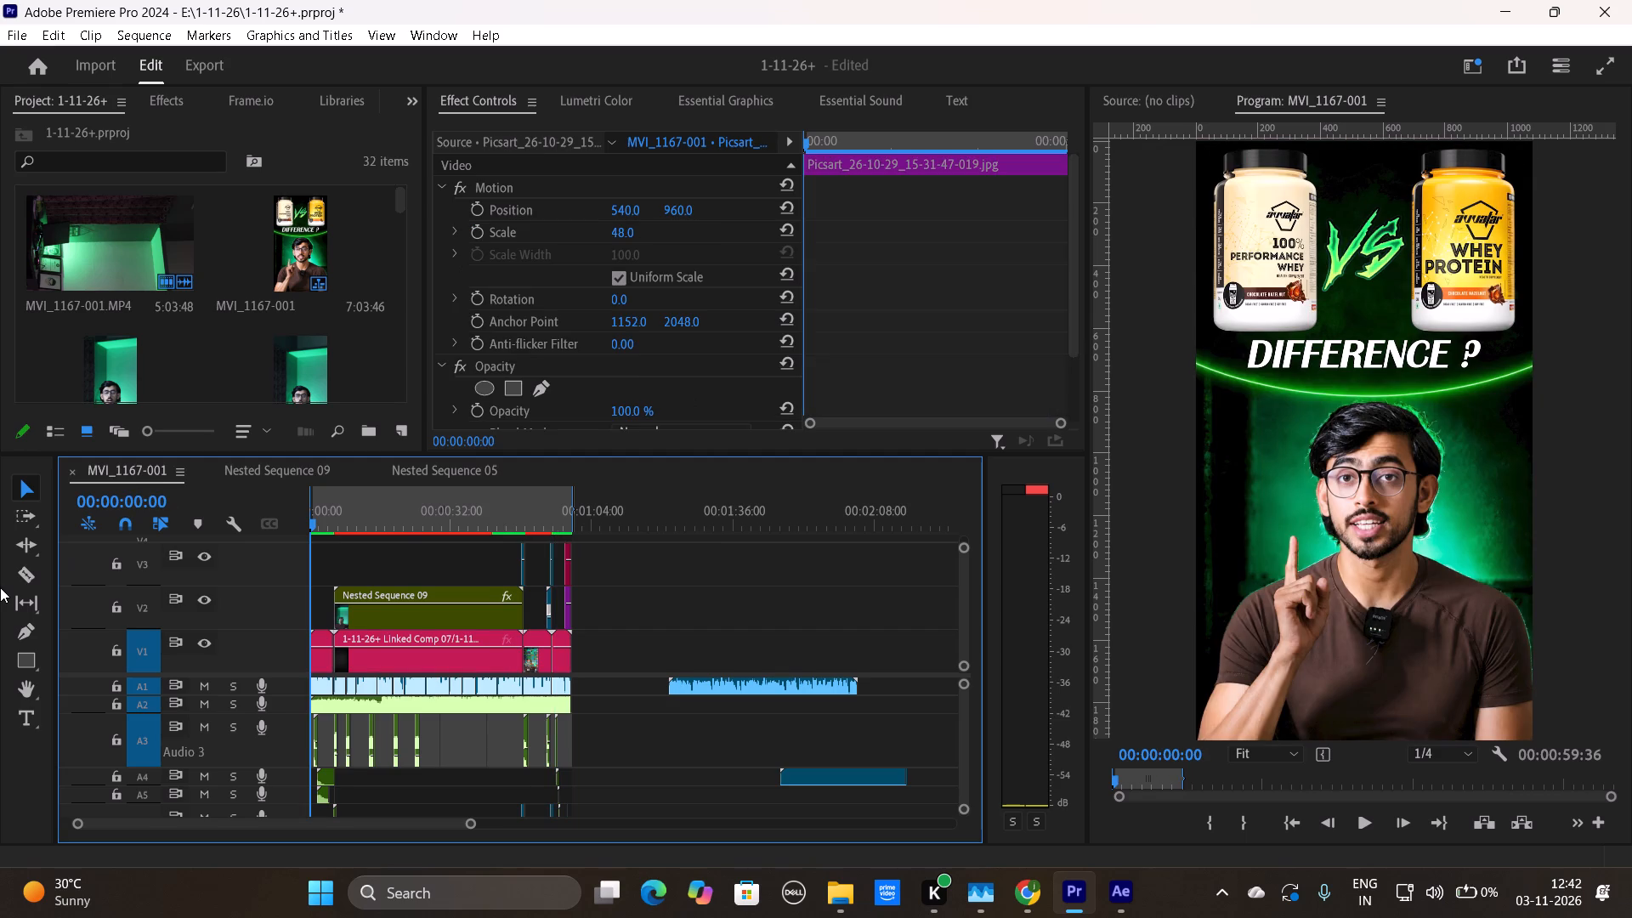
Export the marked range of MVI_1167-001 as an H.264 media file named 3-11-26 cc.
key("ctrl+m")
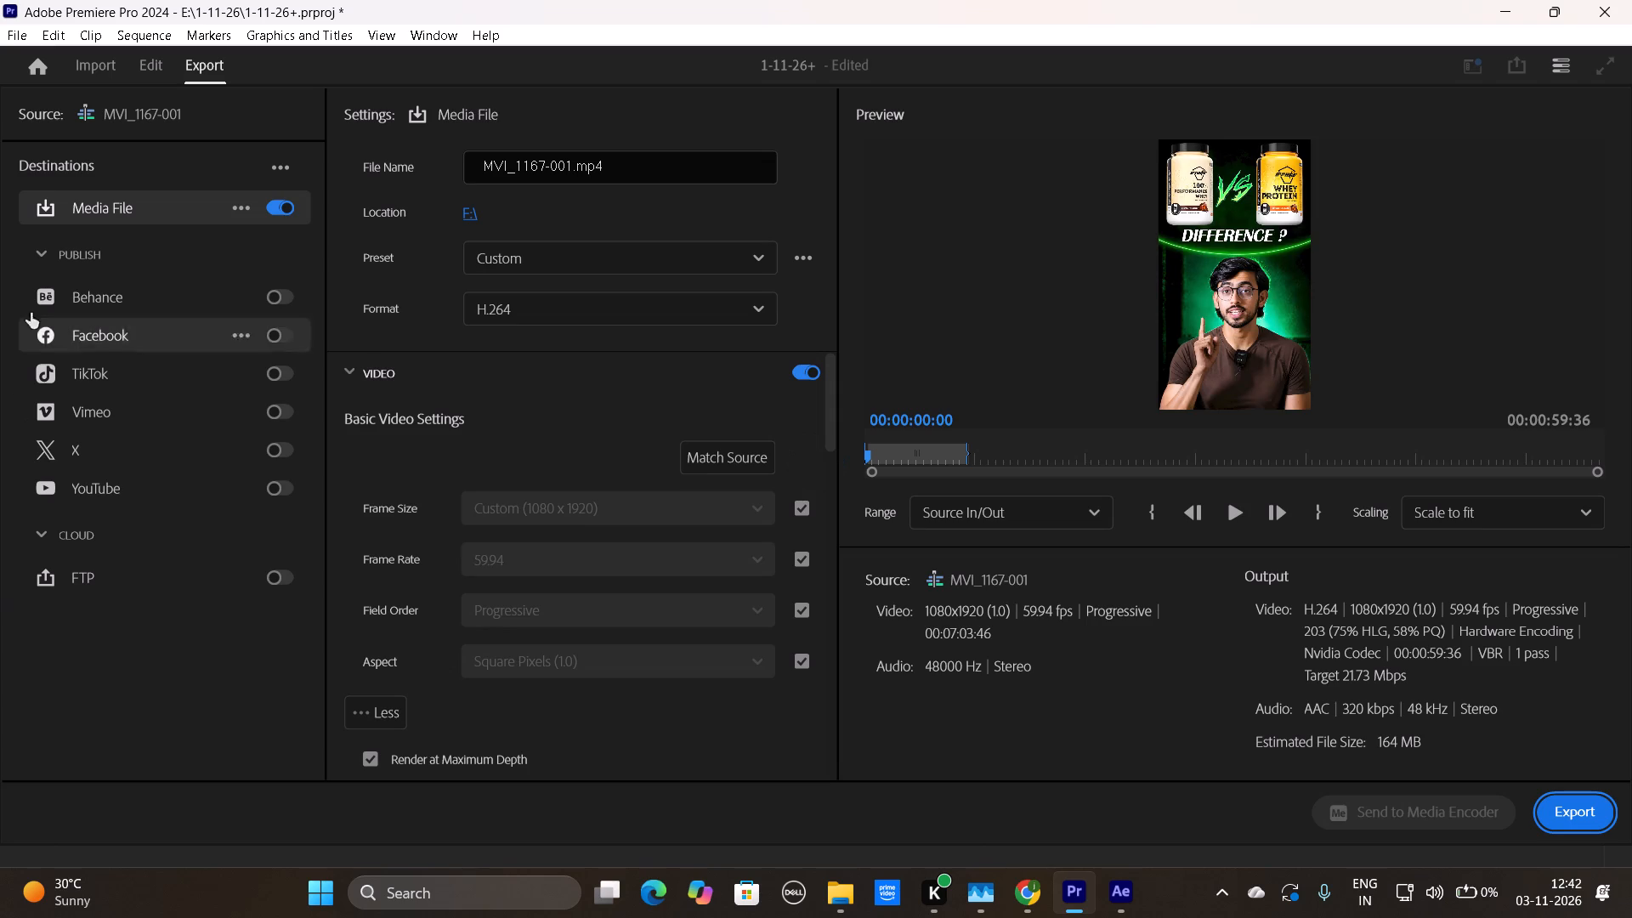
left_click_drag(639, 169, 210, 122)
key("BackSpace")
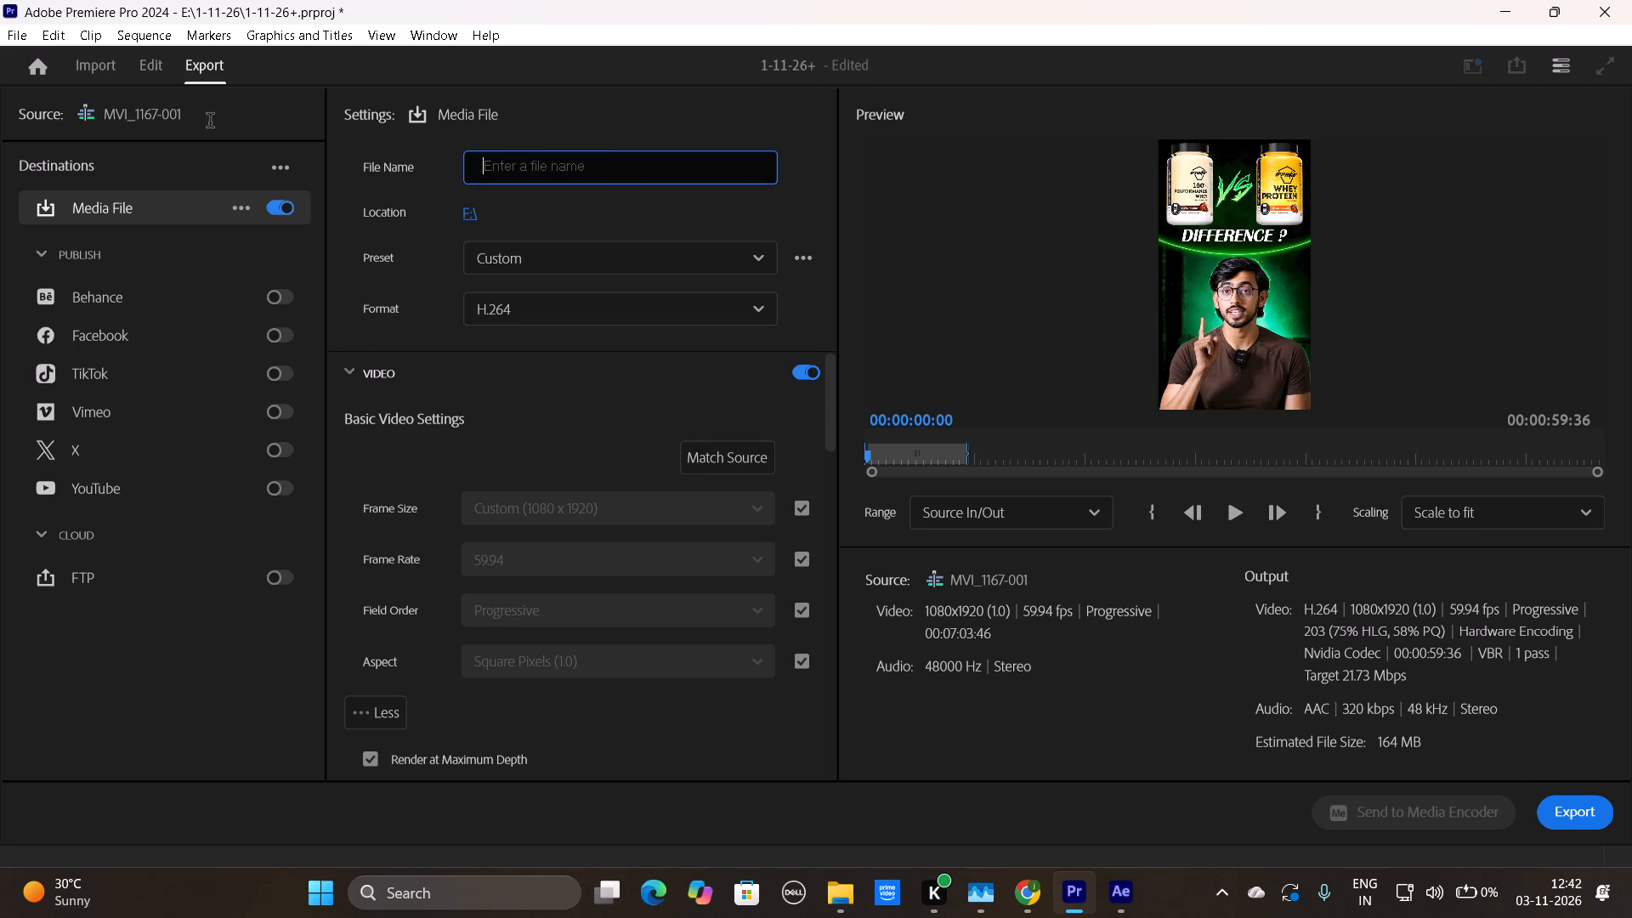
type("3-")
type("11-")
type("26")
key("space")
type("cc")
left_click(629, 447)
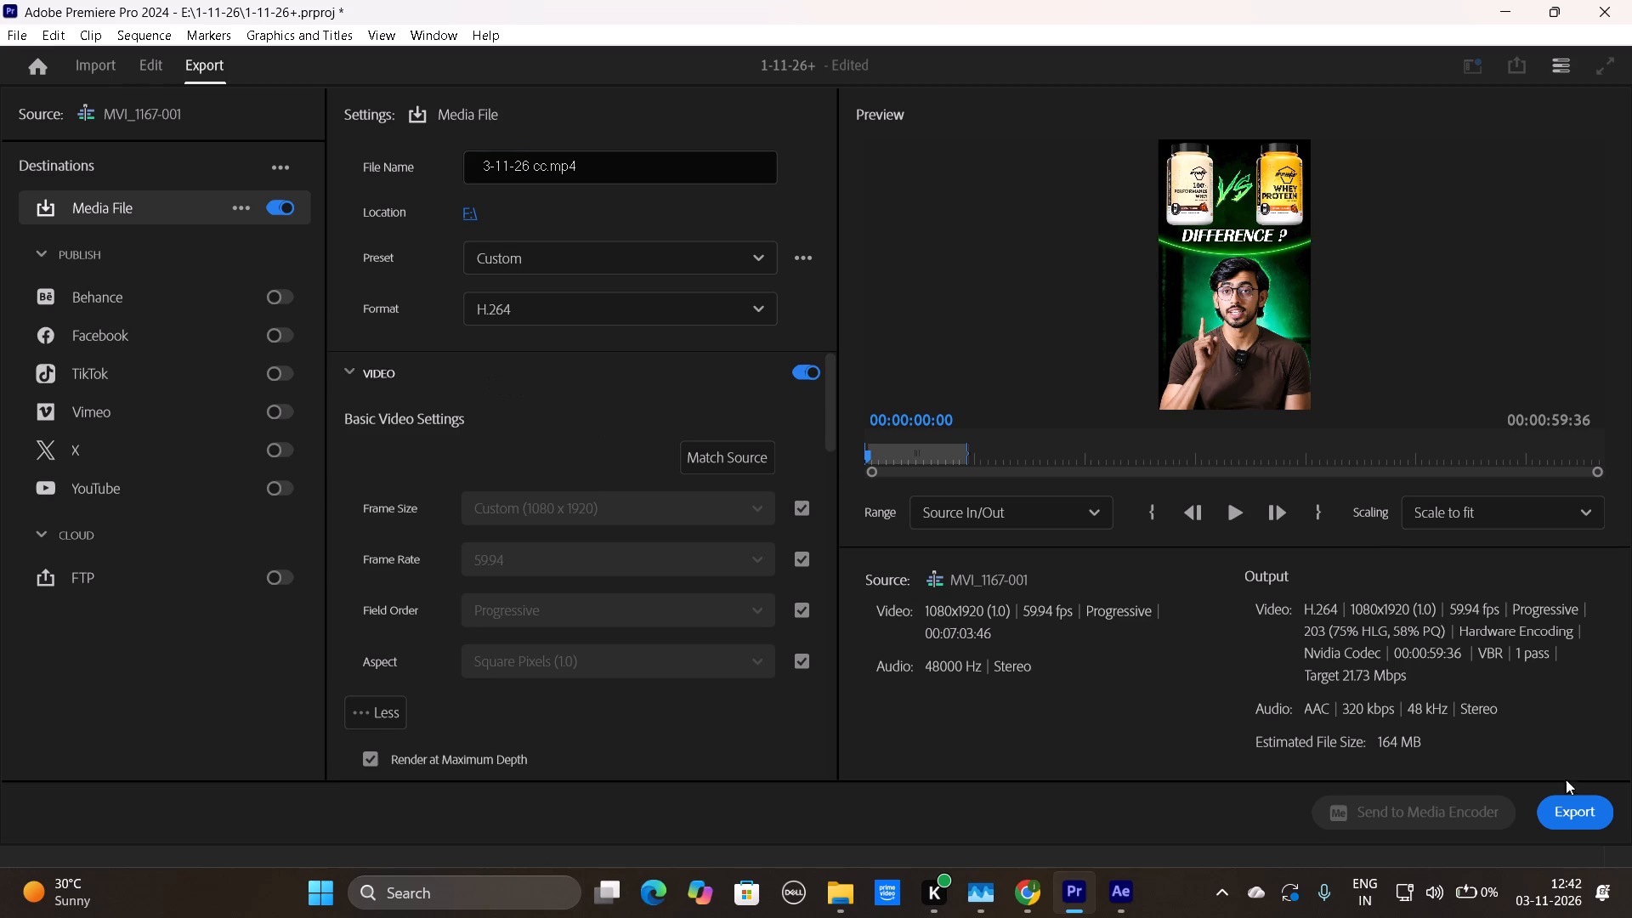
left_click(1578, 812)
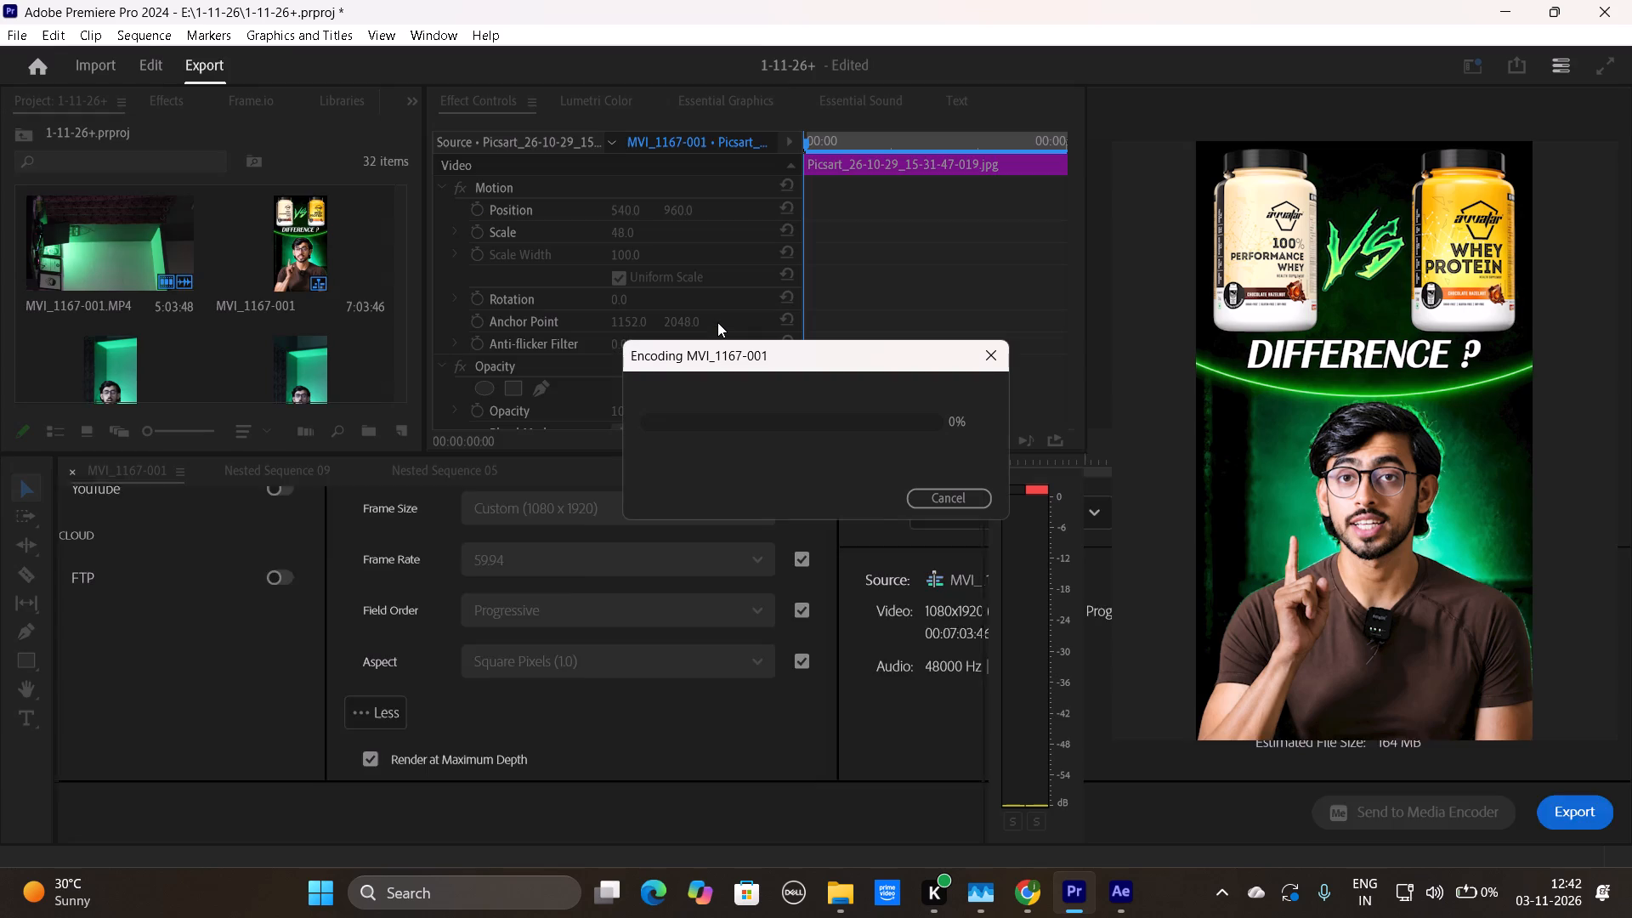
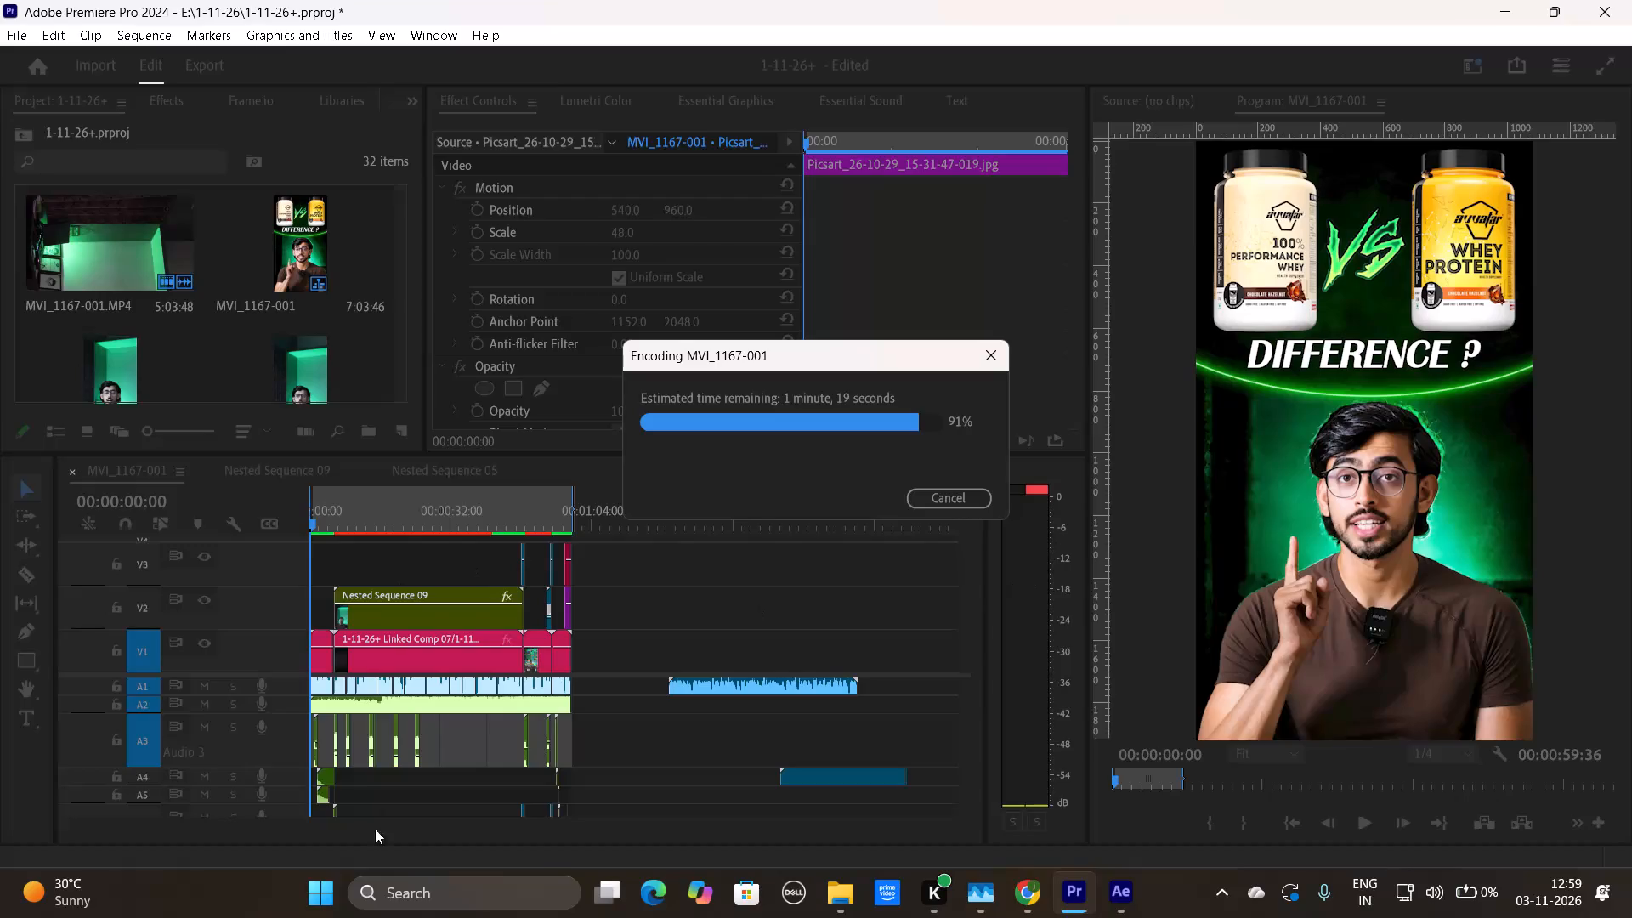
Open Task Manager from the recent searches to check the running apps' CPU and memory use during the export.
left_click(314, 897)
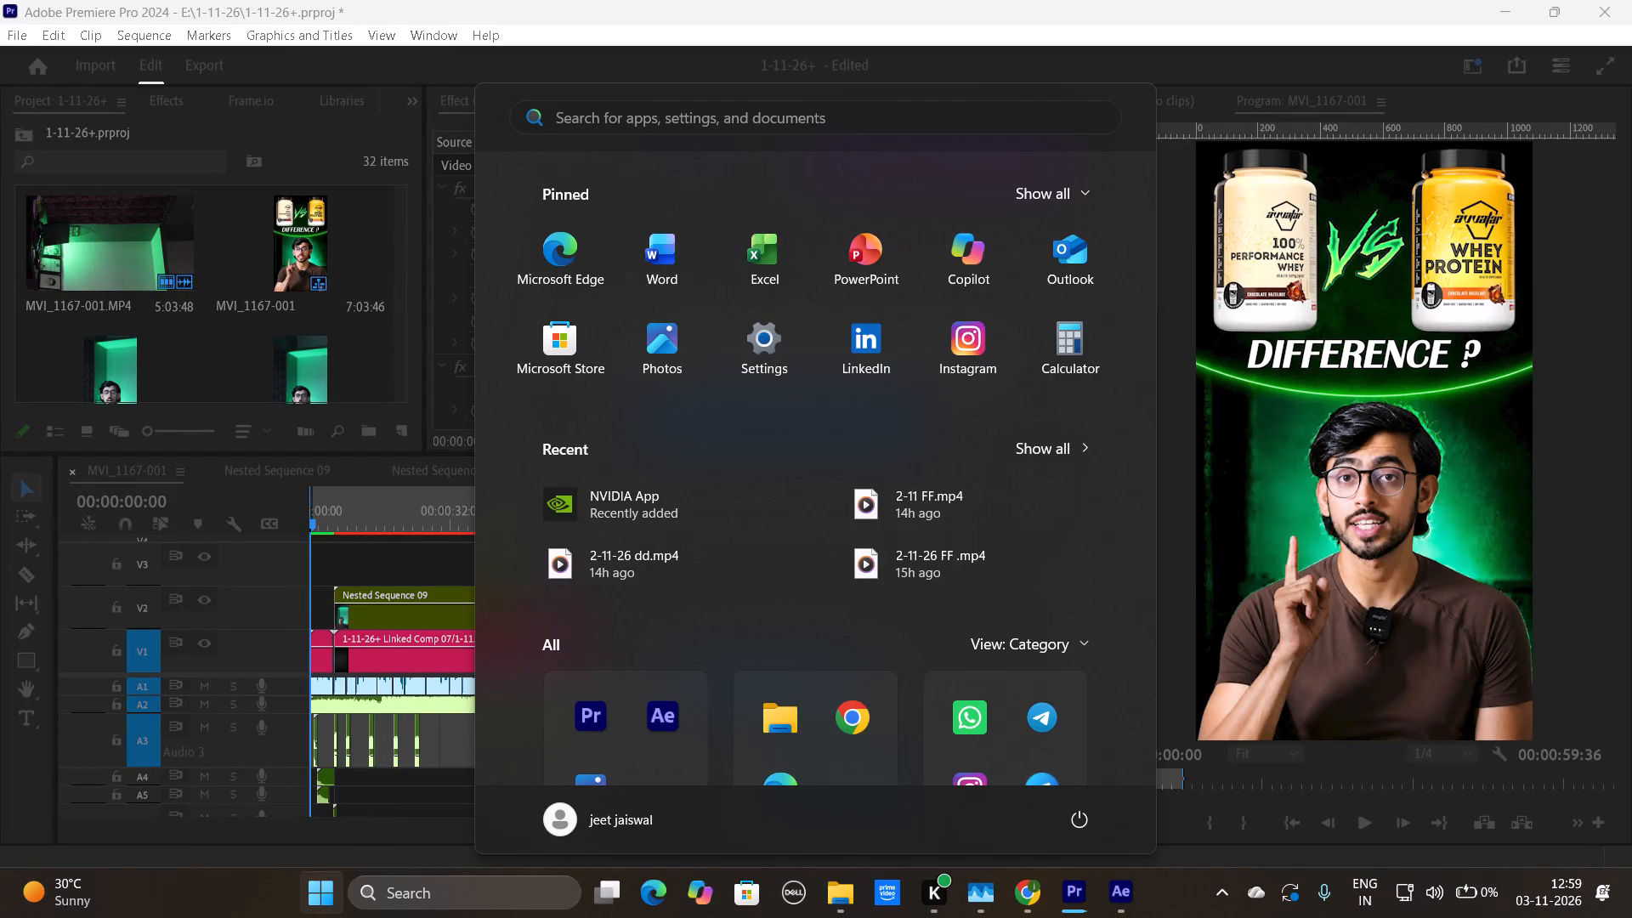
left_click(564, 117)
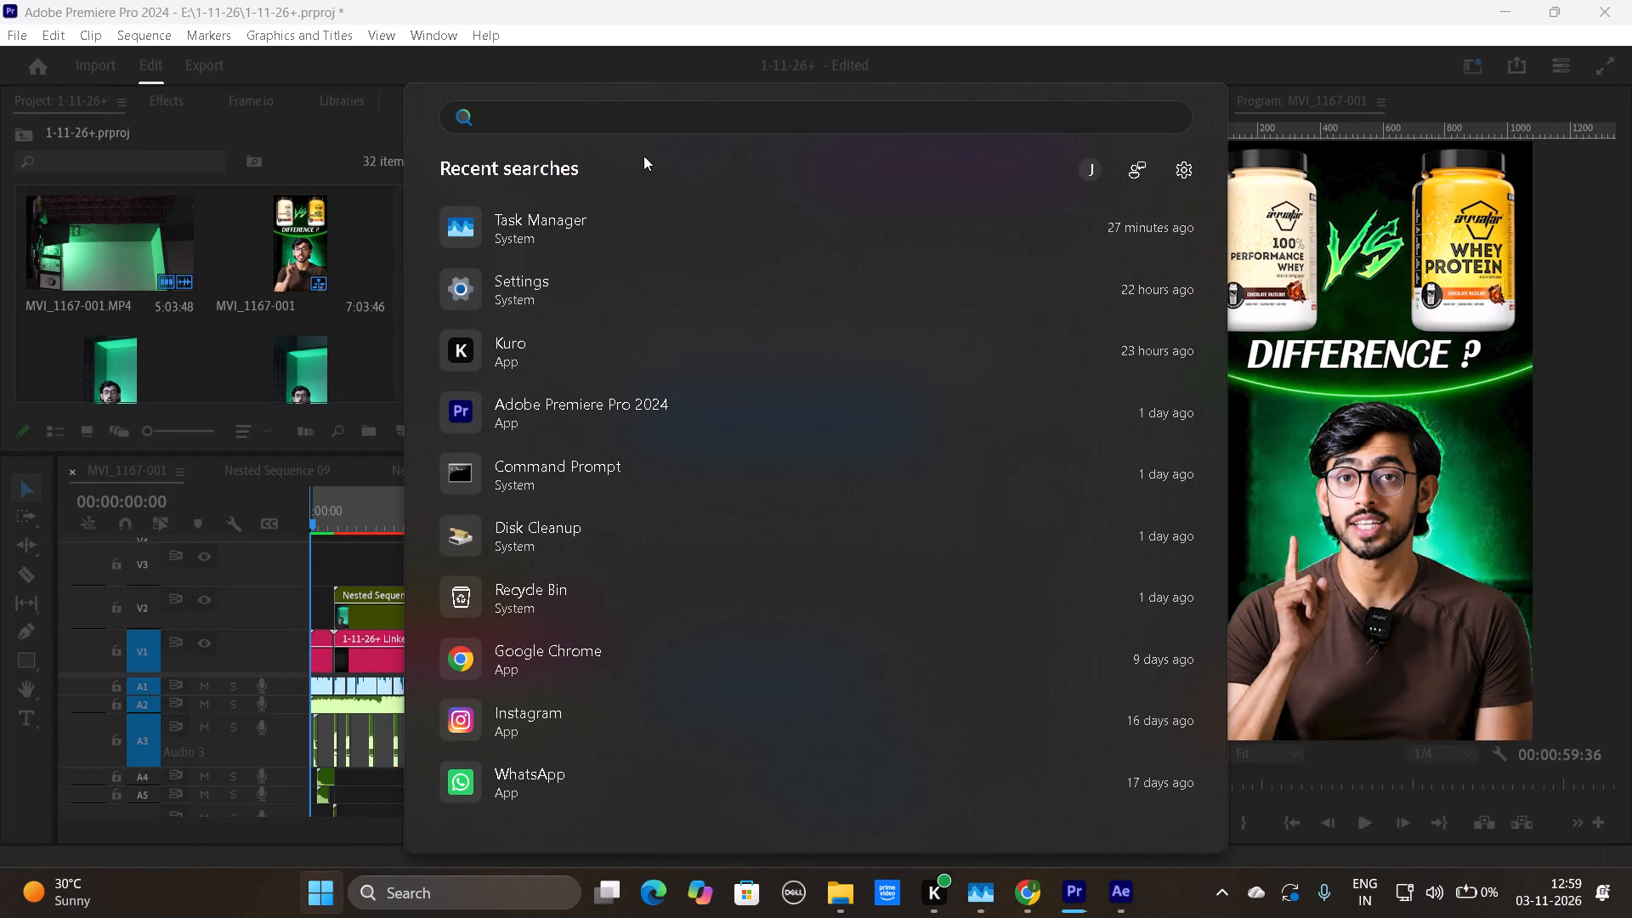
left_click(650, 217)
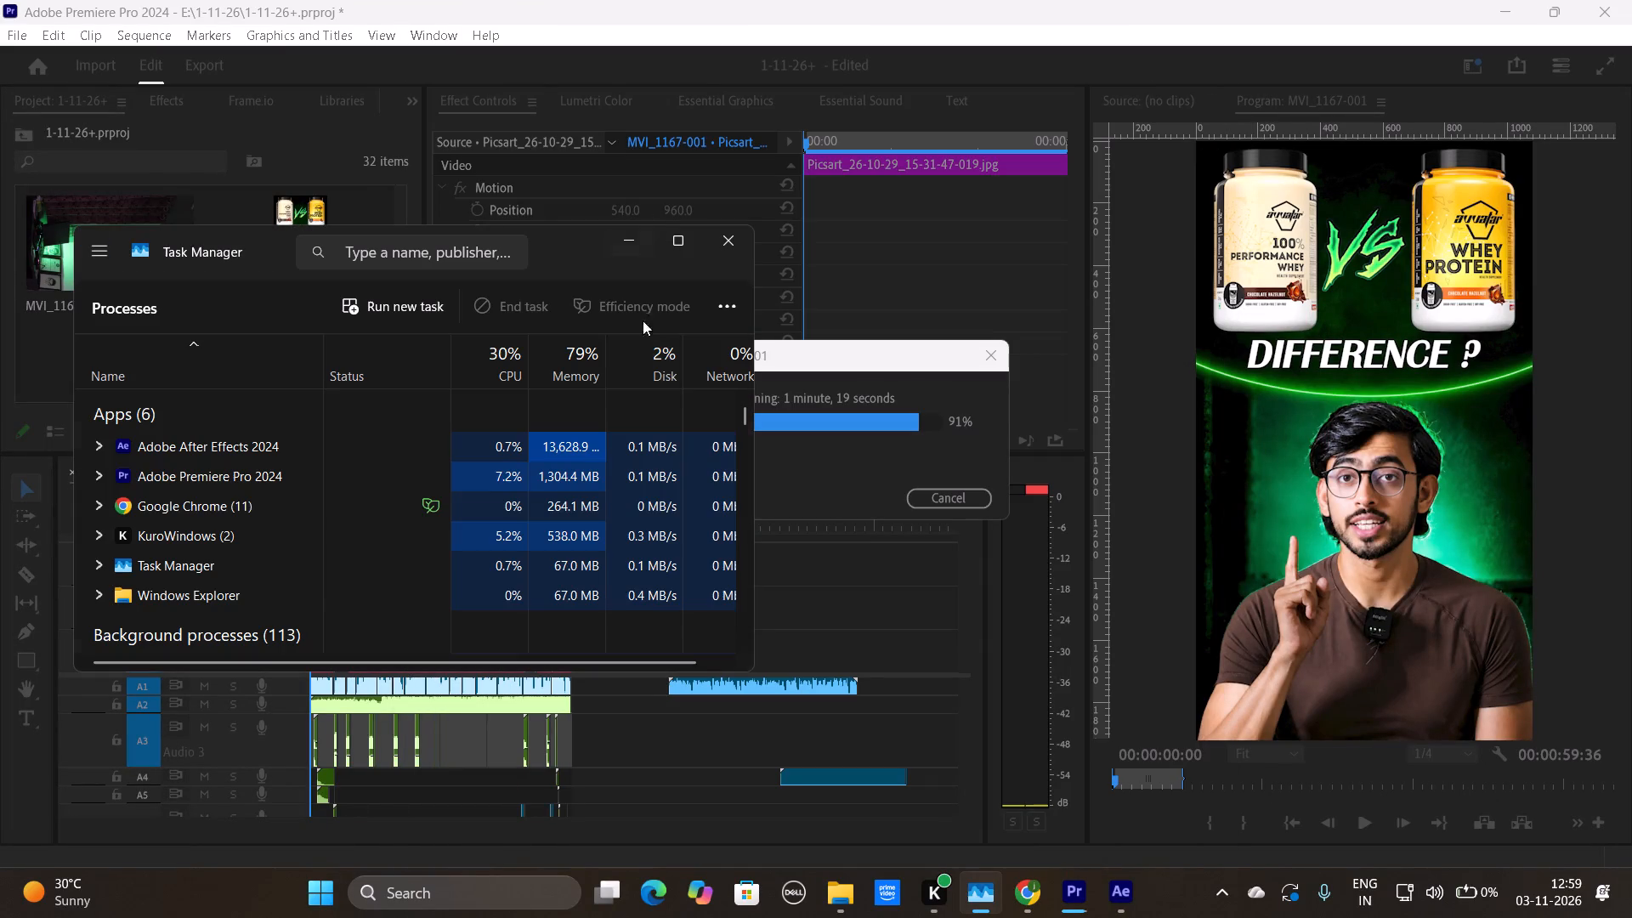